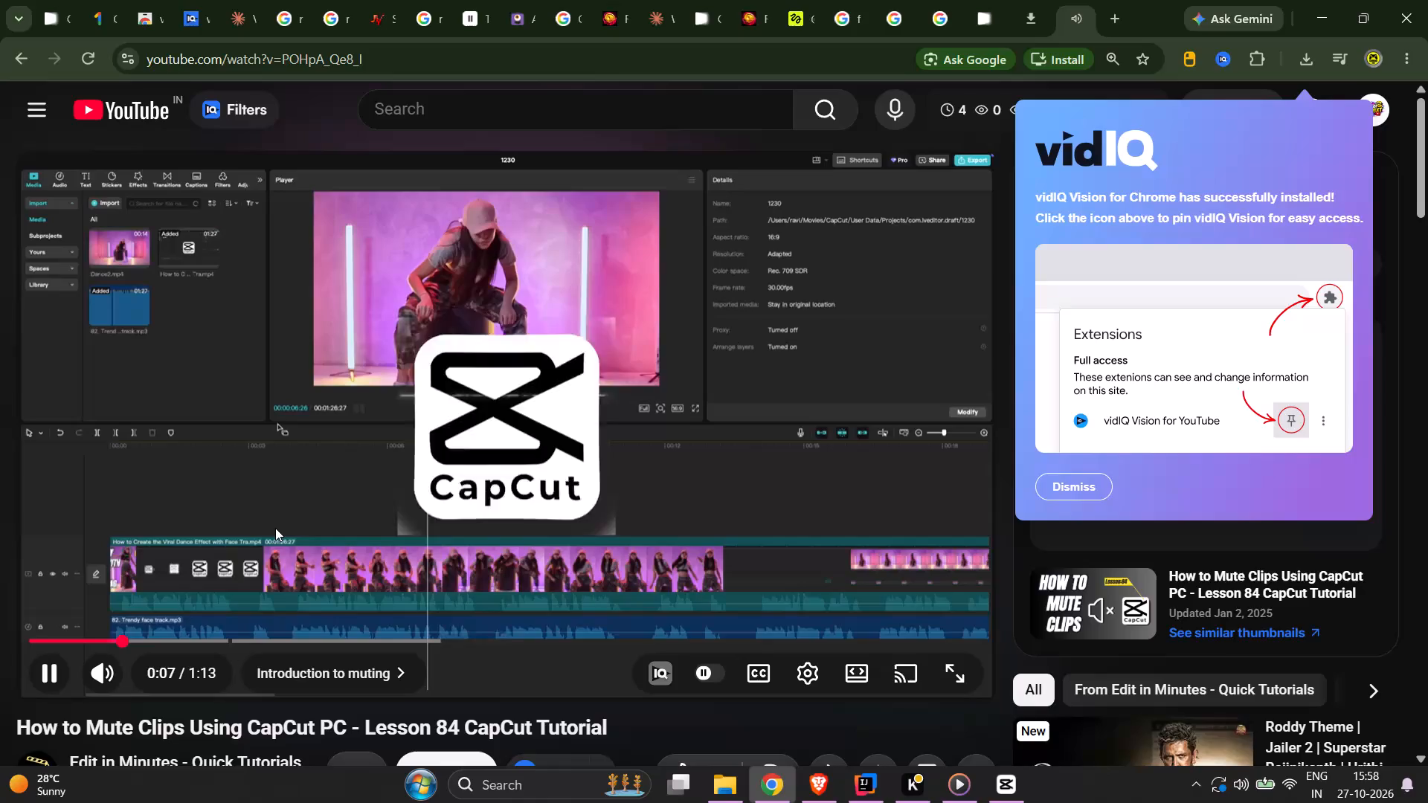
# Watch the tutorial on muting clips in CapCut PC, skipping ahead to the part about adjusting the volume.
pyautogui.press('space')
pyautogui.press('space')
pyautogui.press('space')
pyautogui.press('space')
pyautogui.press('space')
pyautogui.press('space')
pyautogui.press('space')
pyautogui.press('space')
pyautogui.press('space')
pyautogui.press('space')
pyautogui.press('space')
pyautogui.press('space')
pyautogui.press('space')
pyautogui.press('space')
pyautogui.press('space')
pyautogui.press('space')
pyautogui.press('space')
pyautogui.press('space')
pyautogui.press('space')
pyautogui.press('space')
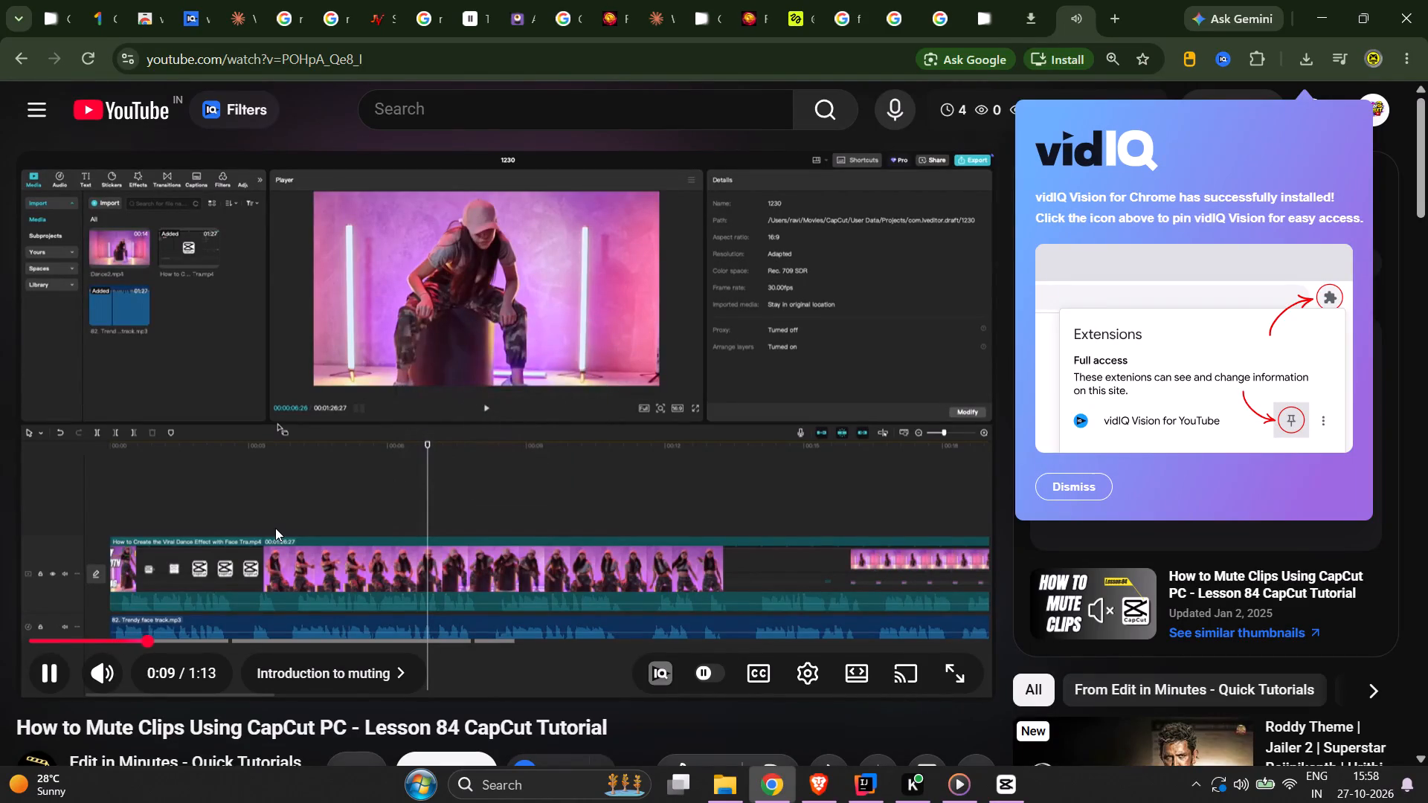
pyautogui.press('space')
pyautogui.press('Right')
pyautogui.press('Right')
pyautogui.press('Right')
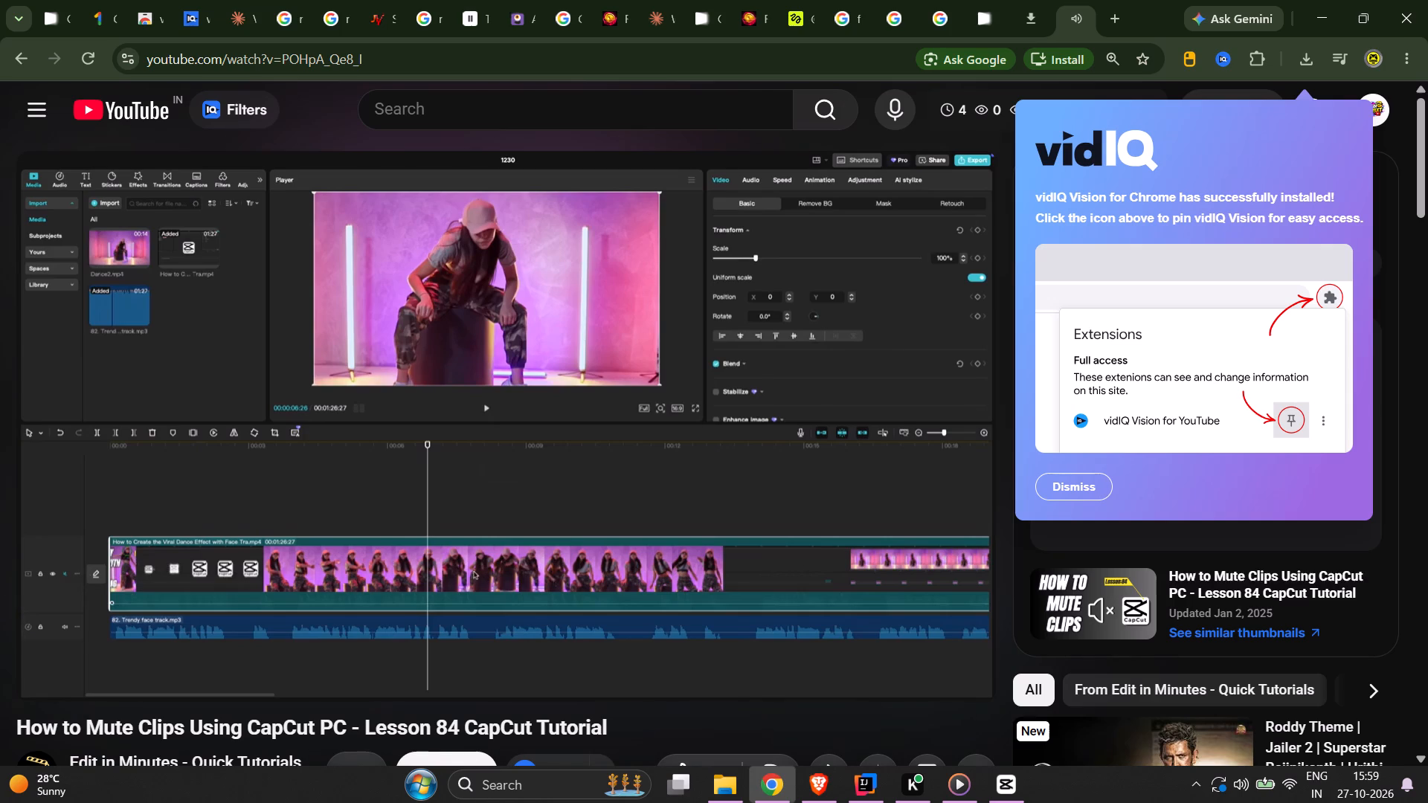
pyautogui.press('Right')
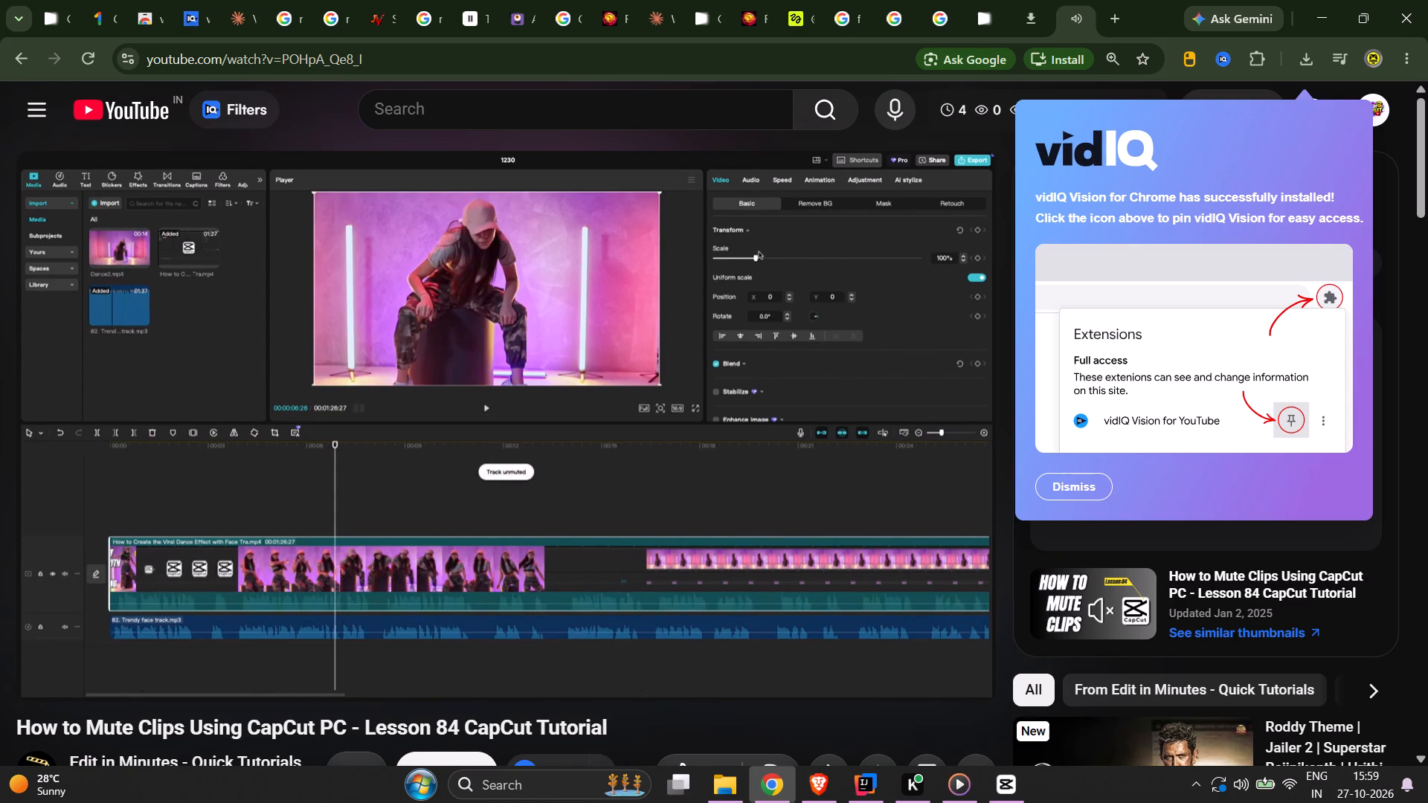
pyautogui.press('space')
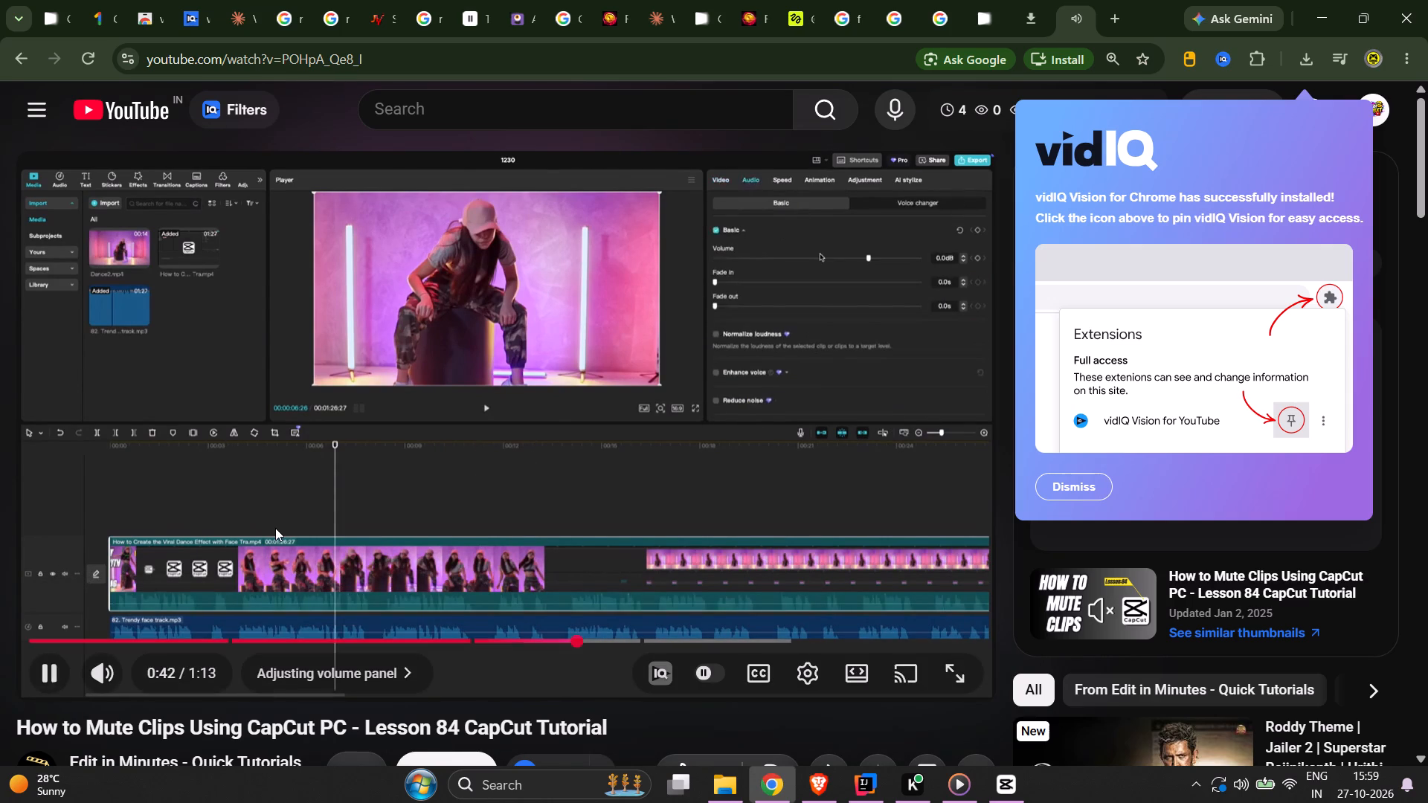
pyautogui.press('space')
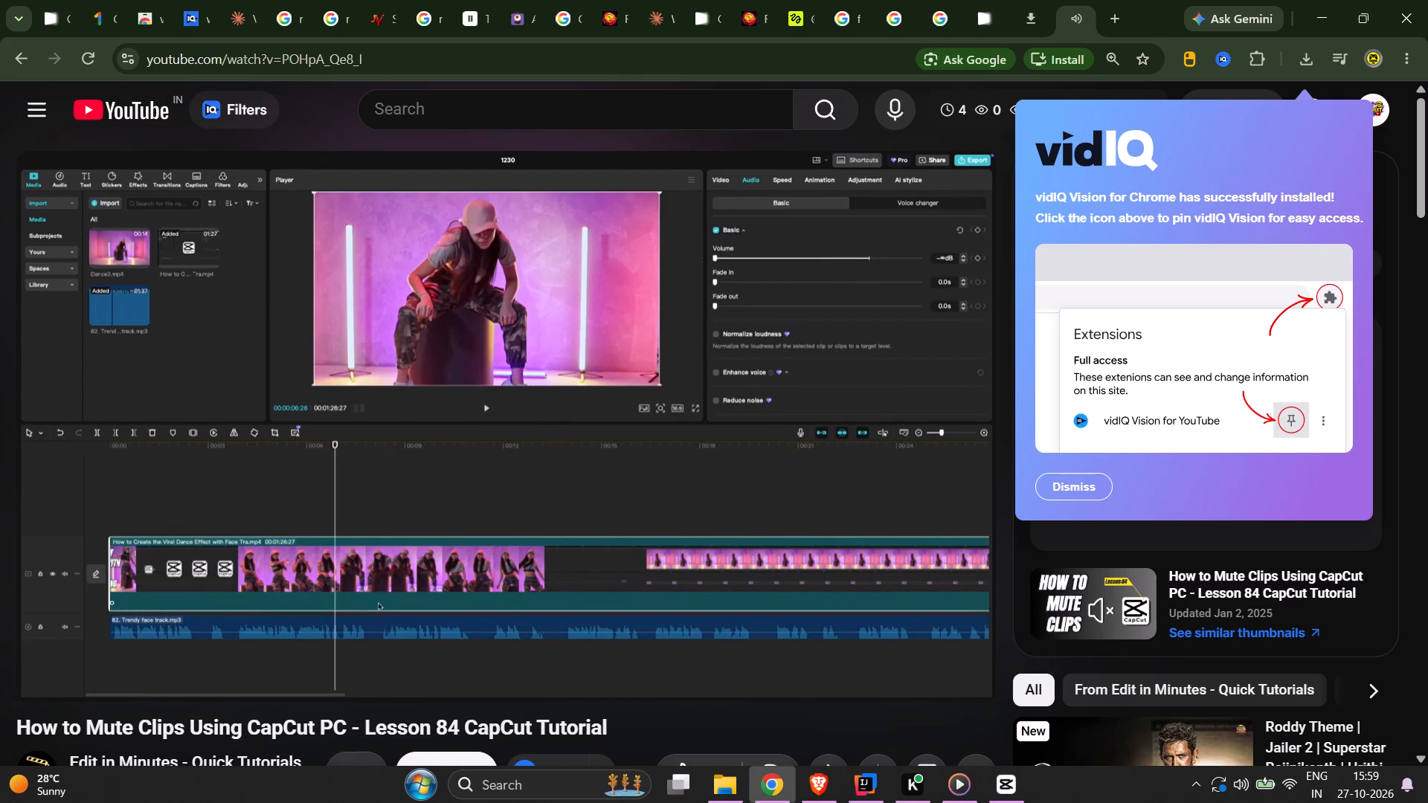
pyautogui.press('space')
# Switch to CapCut, mute all eight main-track clips together by lowering their volume to -∞ dB, and play the timeline to check.
pyautogui.hotkey('alt', 'Tab')
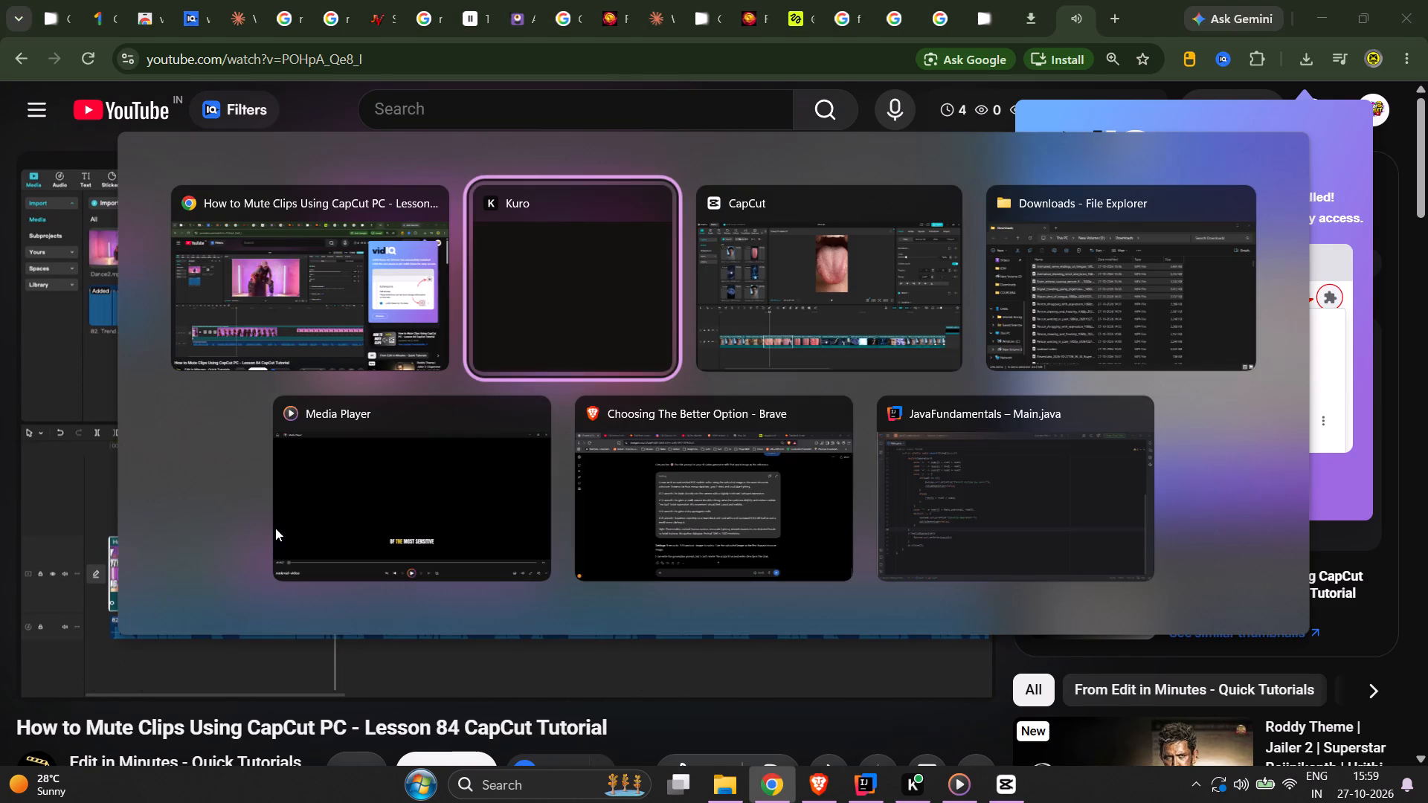
pyautogui.hotkey('alt', 'Tab')
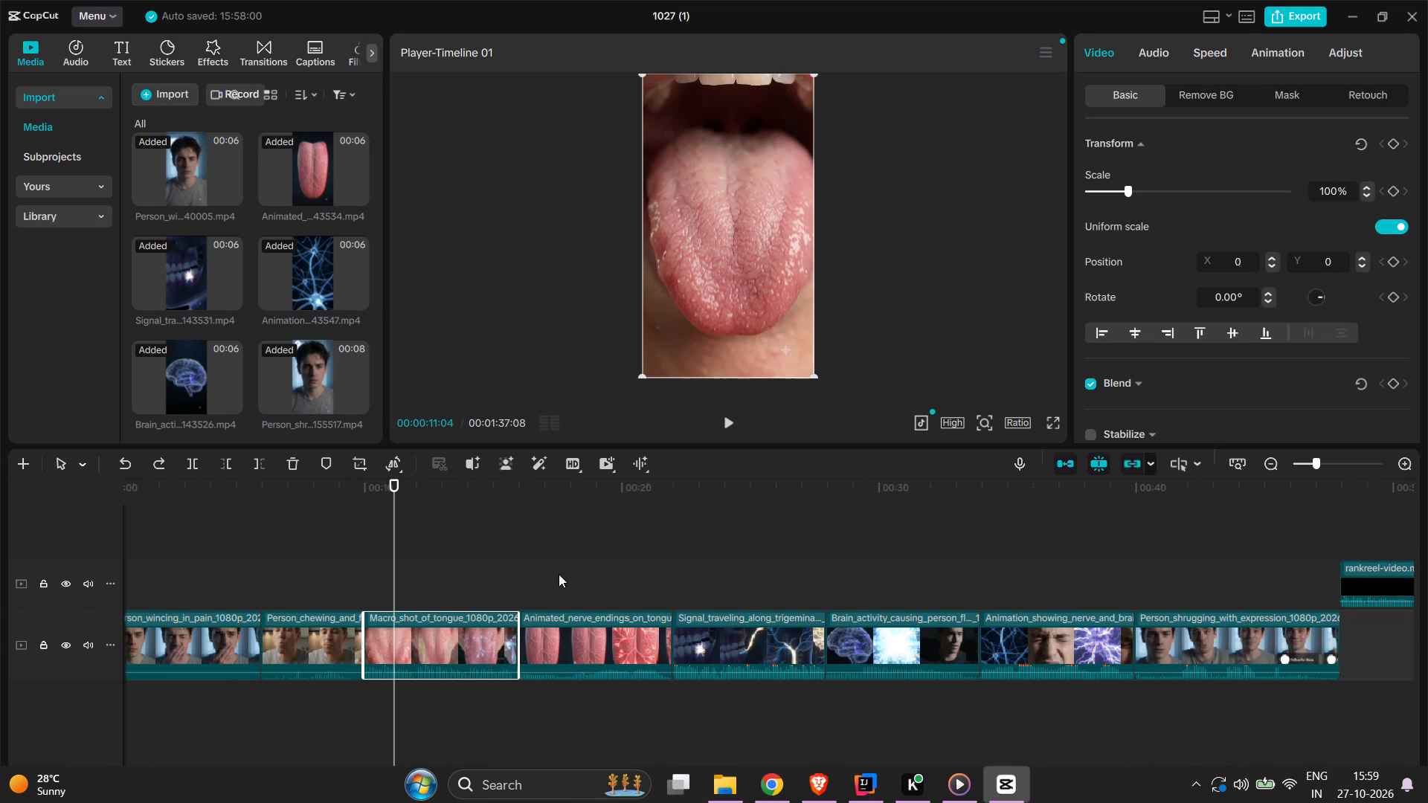
pyautogui.click(1156, 57)
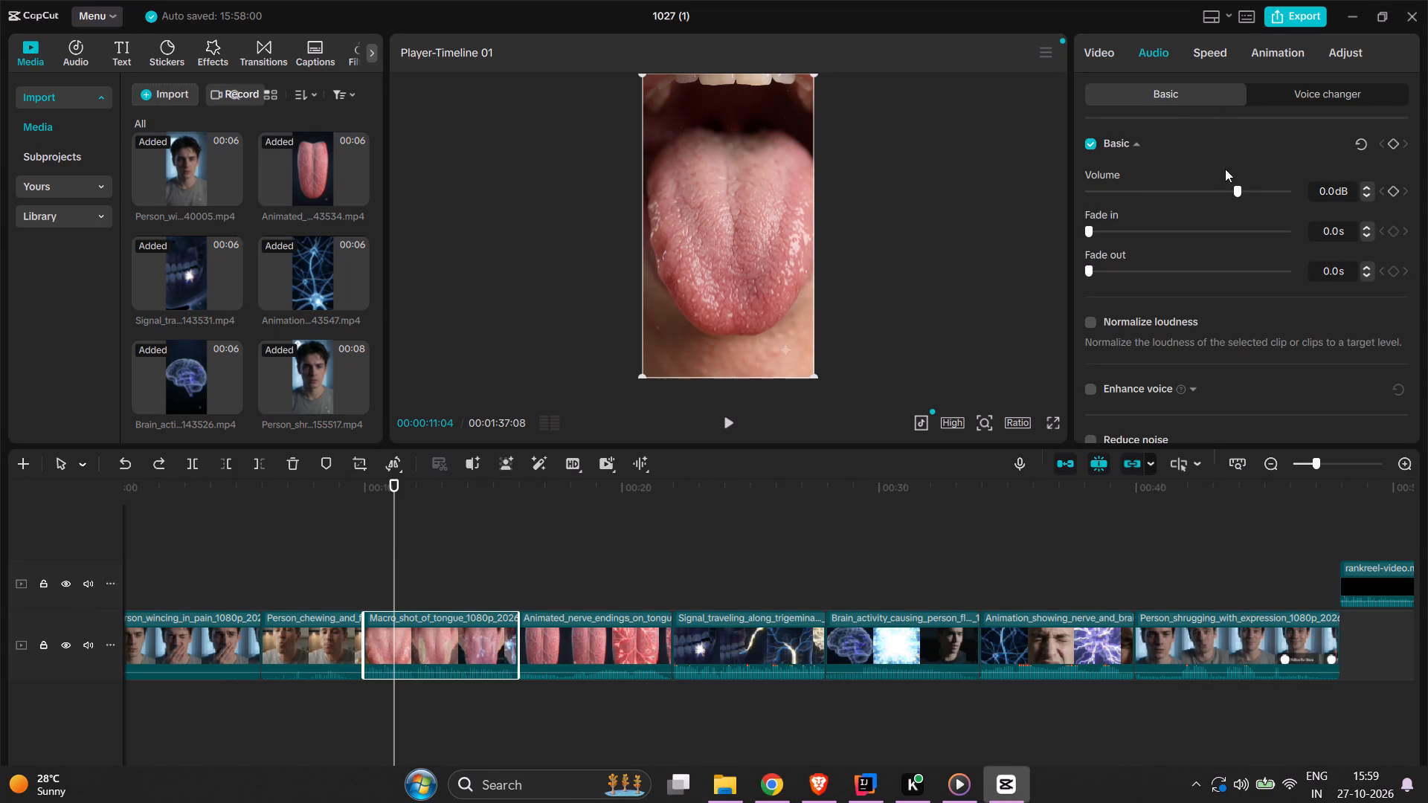
pyautogui.keyDown('ctrl'); pyautogui.click(183, 657); pyautogui.keyUp('ctrl')
pyautogui.keyDown('ctrl'); pyautogui.click(292, 633); pyautogui.keyUp('ctrl')
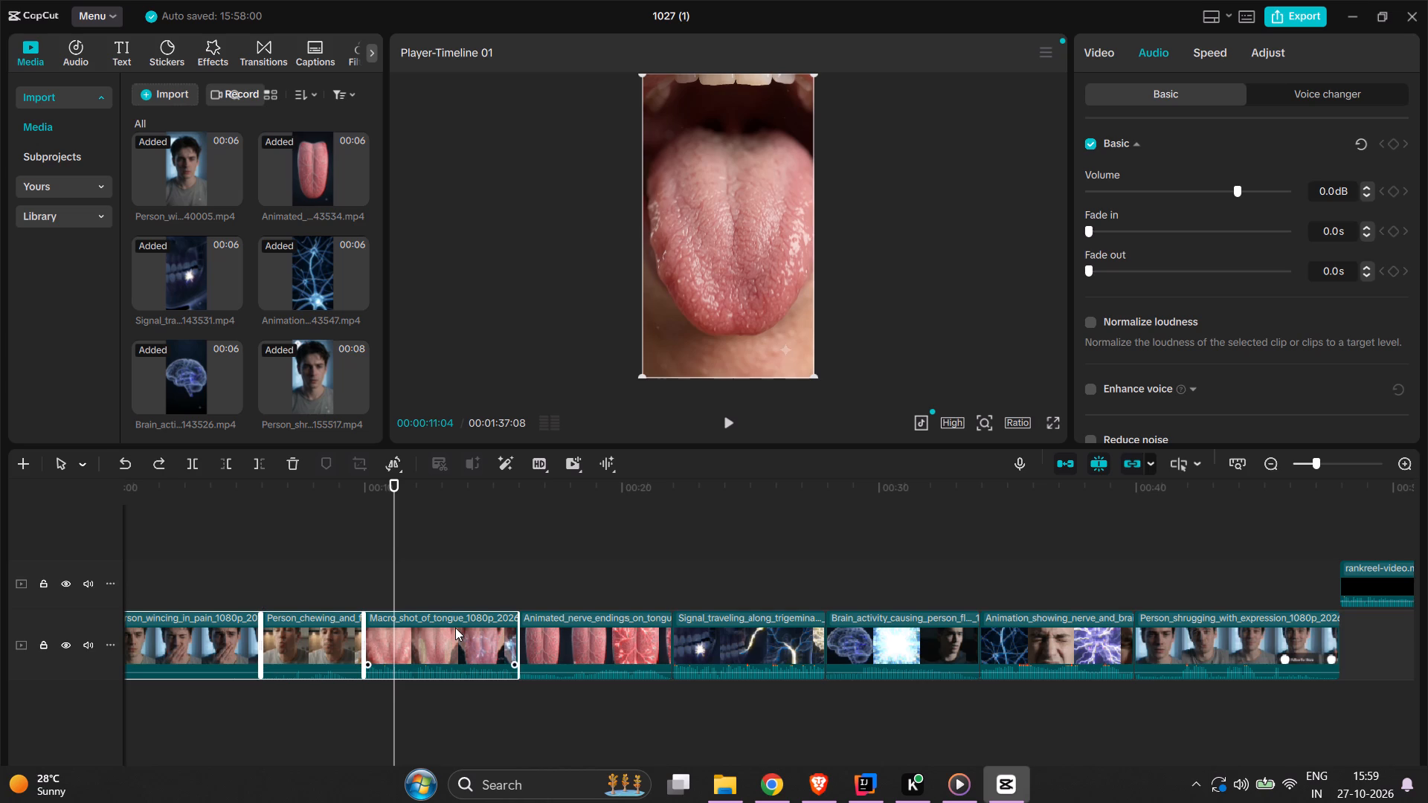
pyautogui.keyDown('ctrl'); pyautogui.click(455, 628); pyautogui.keyUp('ctrl')
pyautogui.keyDown('ctrl'); pyautogui.click(418, 643); pyautogui.keyUp('ctrl')
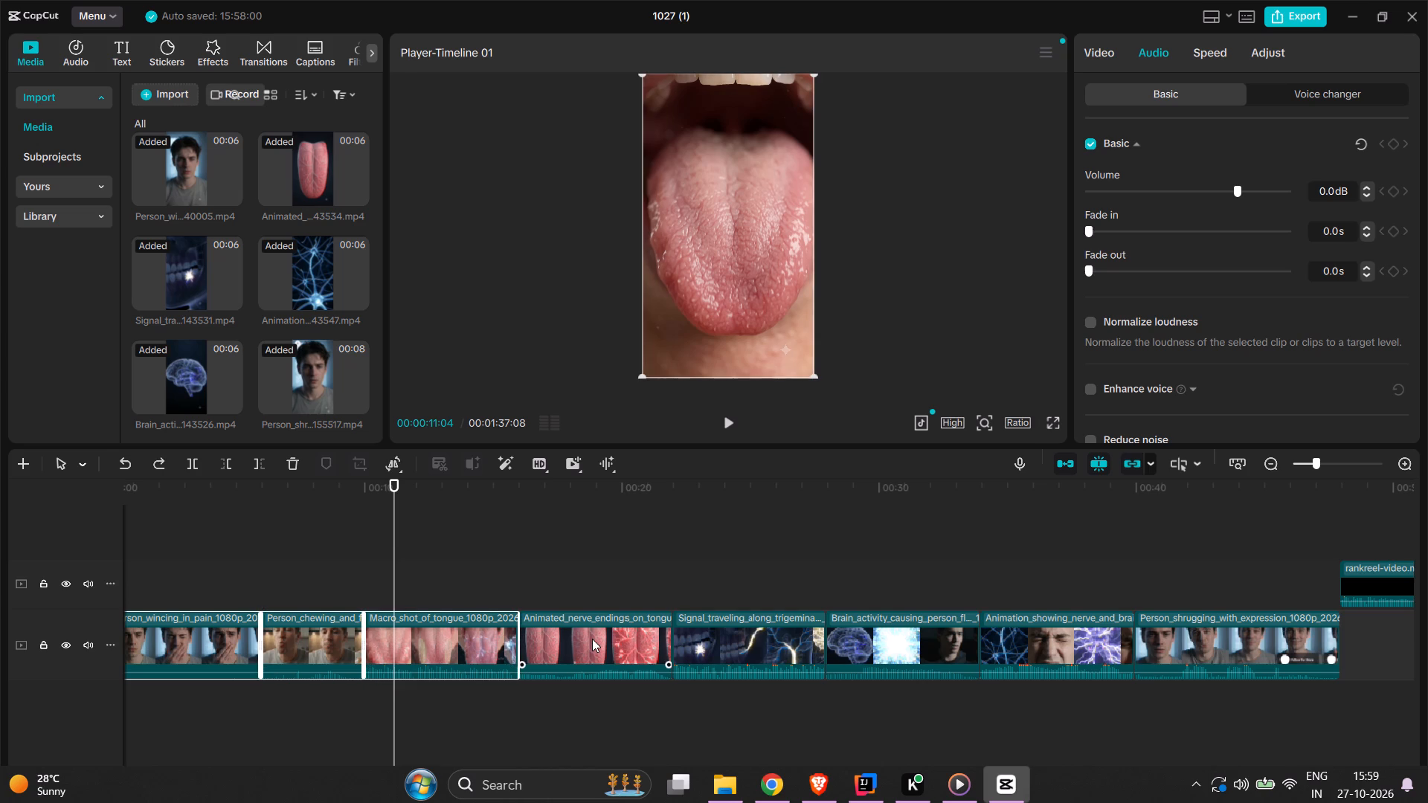
pyautogui.keyDown('ctrl'); pyautogui.click(592, 639); pyautogui.keyUp('ctrl')
pyautogui.keyDown('ctrl'); pyautogui.click(727, 637); pyautogui.keyUp('ctrl')
pyautogui.keyDown('ctrl'); pyautogui.click(890, 648); pyautogui.keyUp('ctrl')
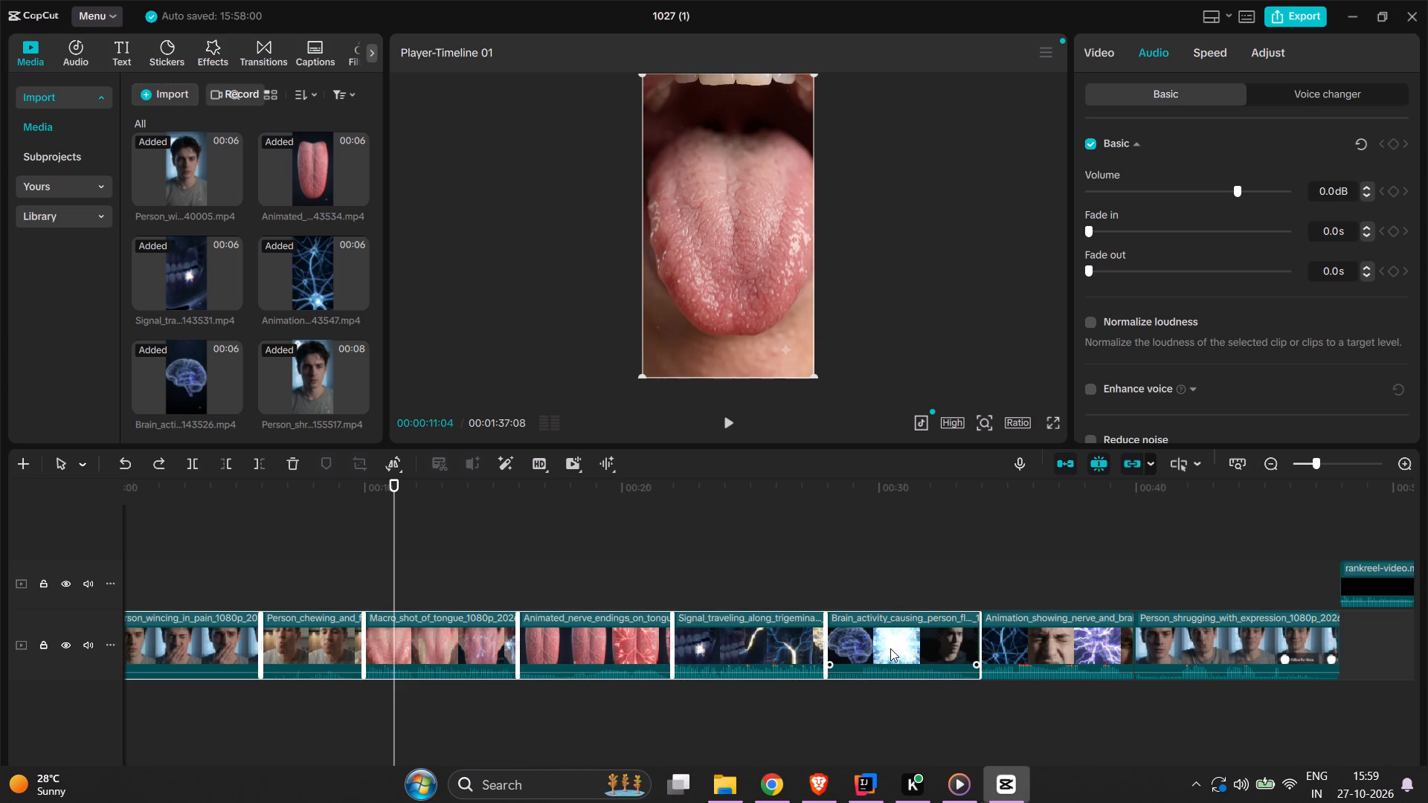
pyautogui.keyDown('ctrl'); pyautogui.click(1020, 647); pyautogui.keyUp('ctrl')
pyautogui.keyDown('ctrl'); pyautogui.click(1197, 617); pyautogui.keyUp('ctrl')
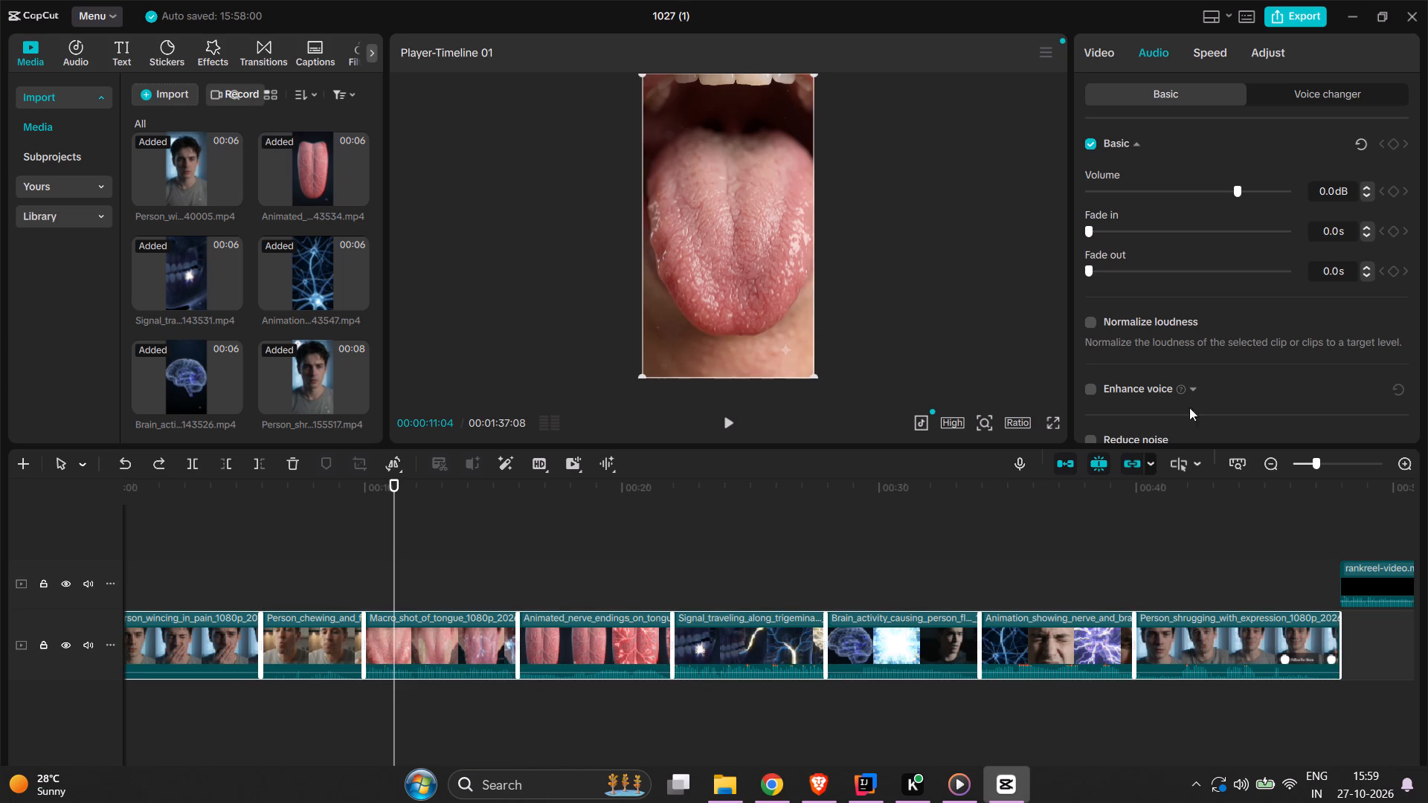
pyautogui.moveTo(1239, 188); pyautogui.dragTo(1064, 181)
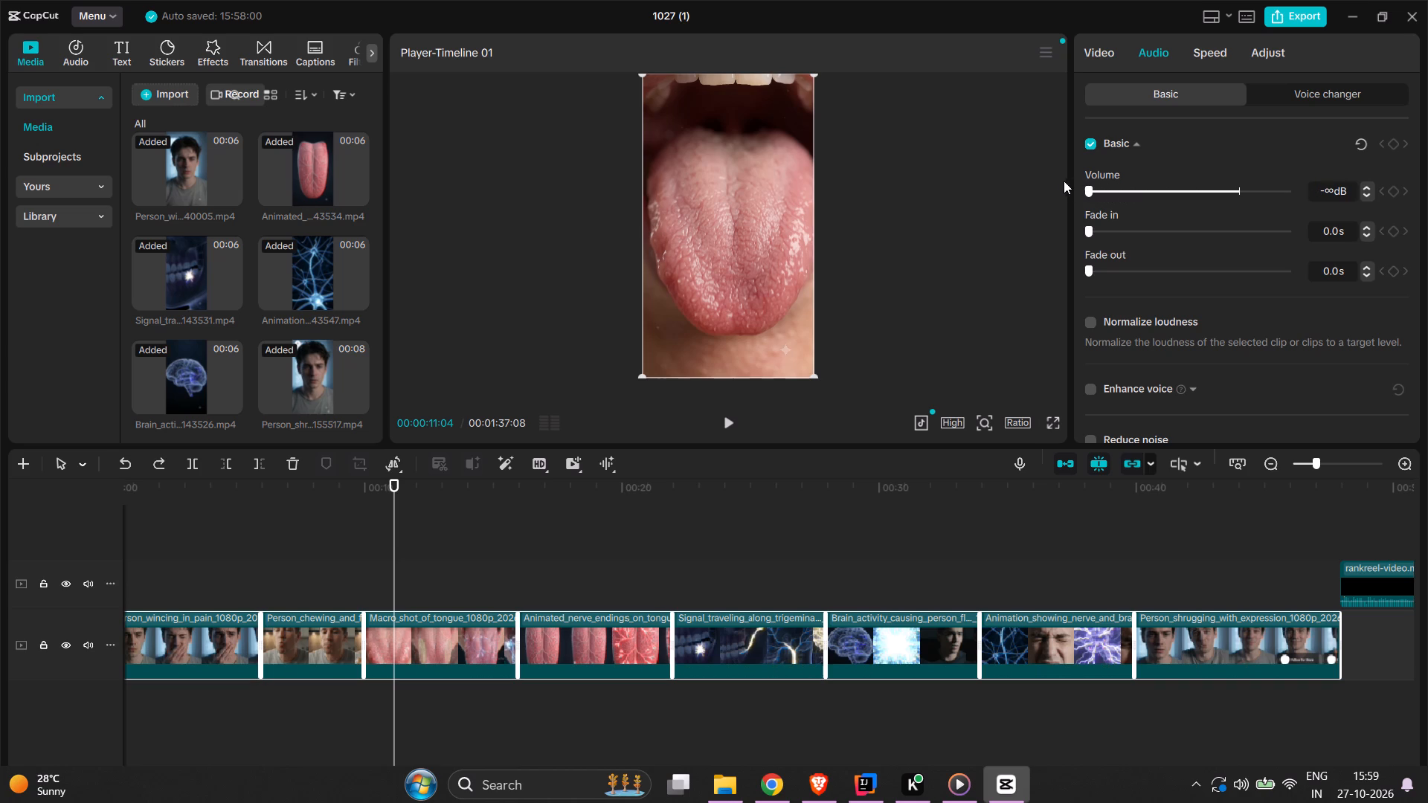
pyautogui.moveTo(1064, 181); pyautogui.dragTo(1058, 181)
pyautogui.press('space')
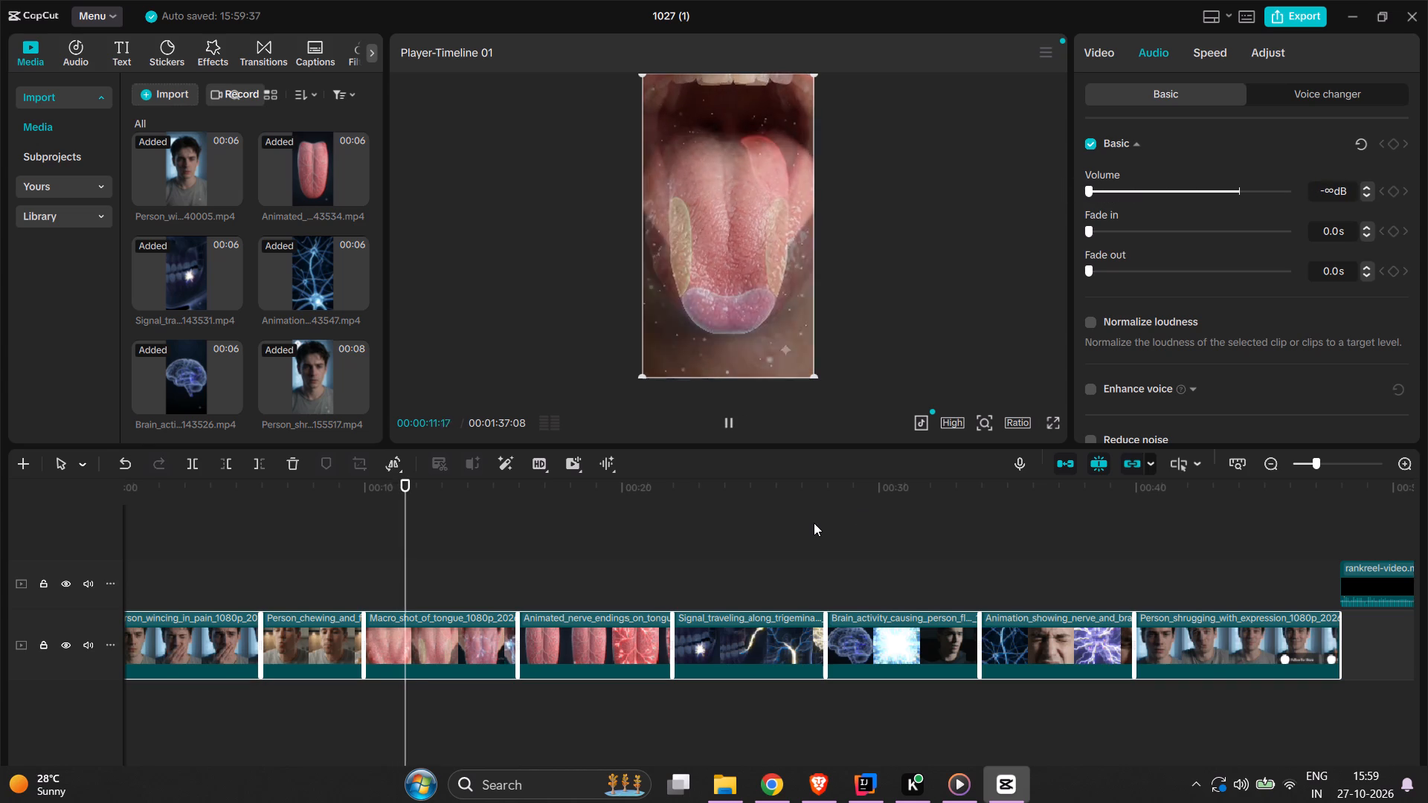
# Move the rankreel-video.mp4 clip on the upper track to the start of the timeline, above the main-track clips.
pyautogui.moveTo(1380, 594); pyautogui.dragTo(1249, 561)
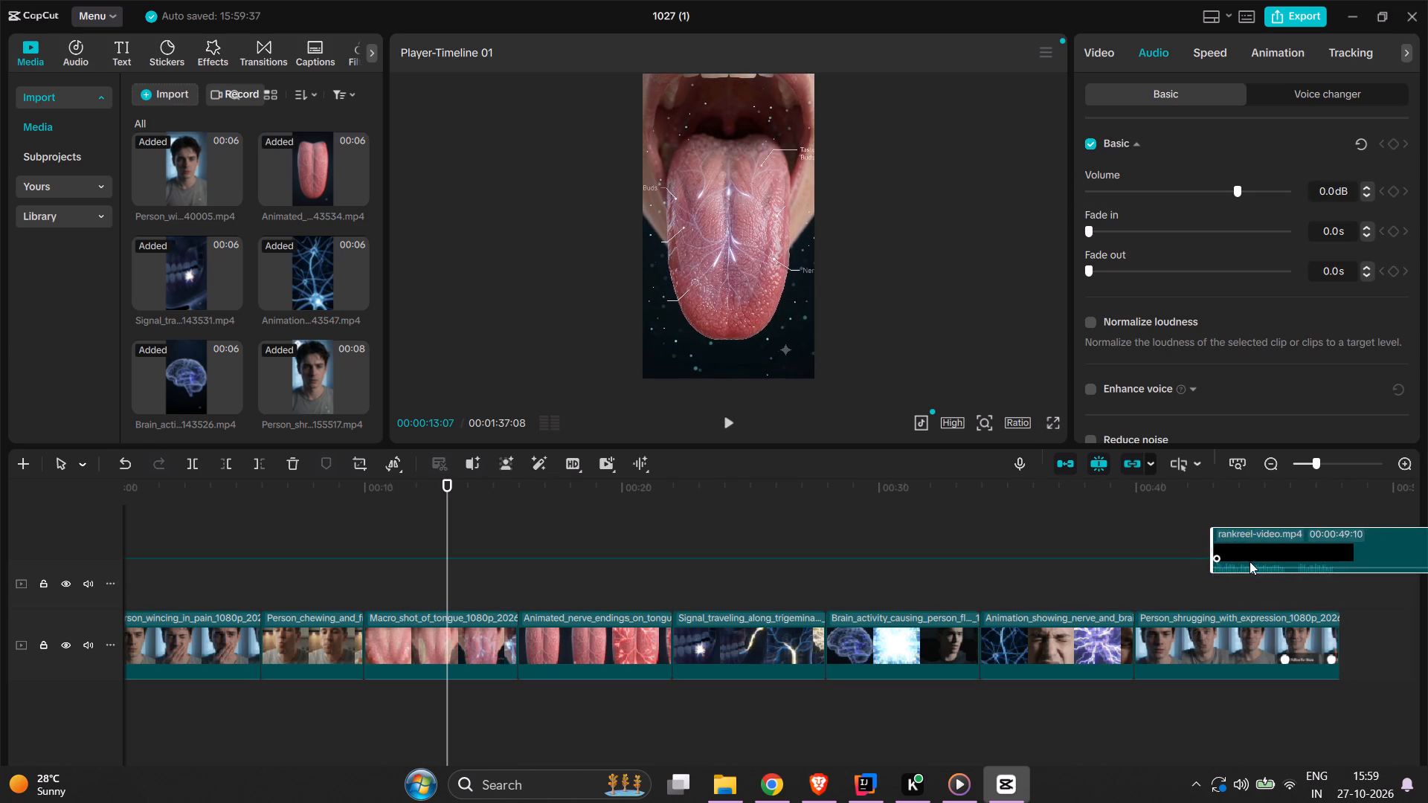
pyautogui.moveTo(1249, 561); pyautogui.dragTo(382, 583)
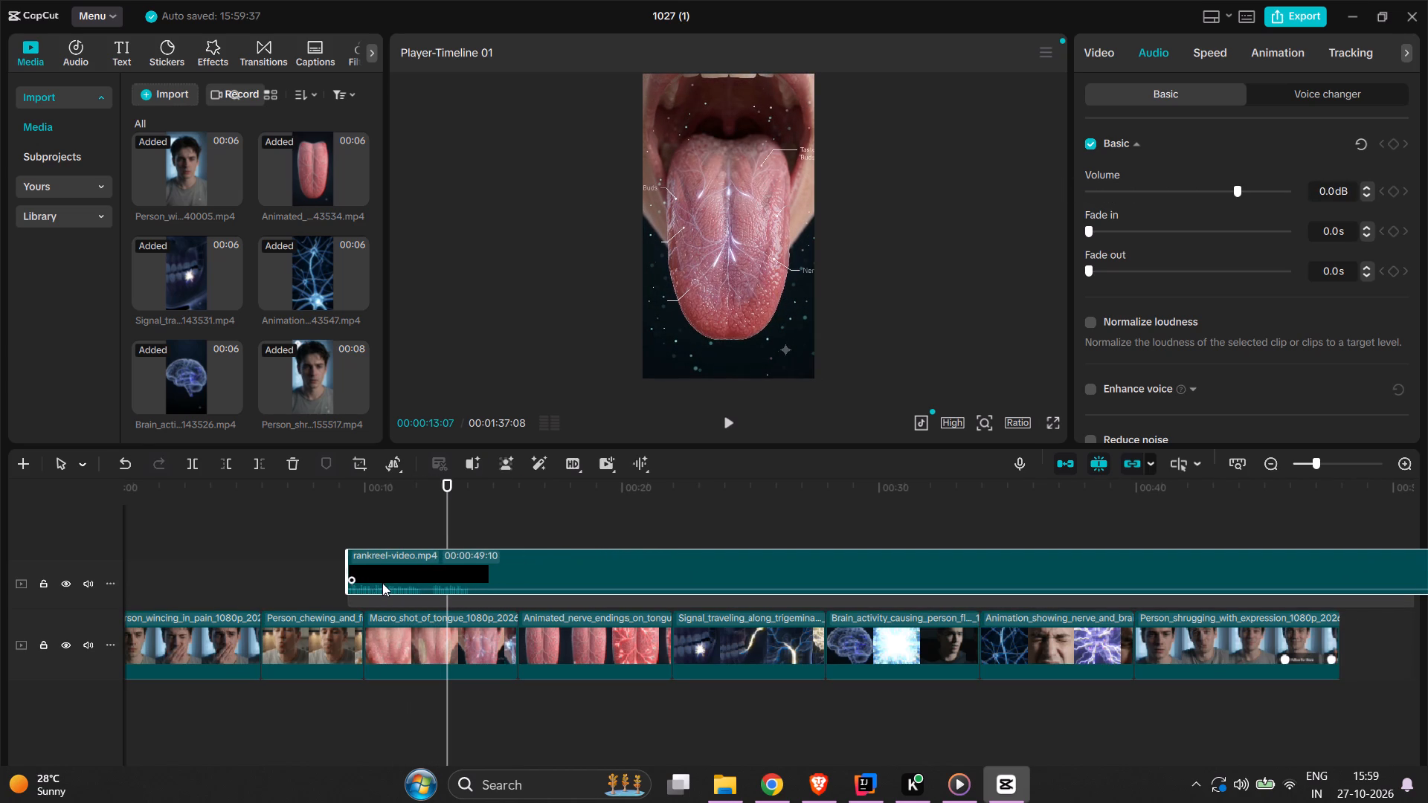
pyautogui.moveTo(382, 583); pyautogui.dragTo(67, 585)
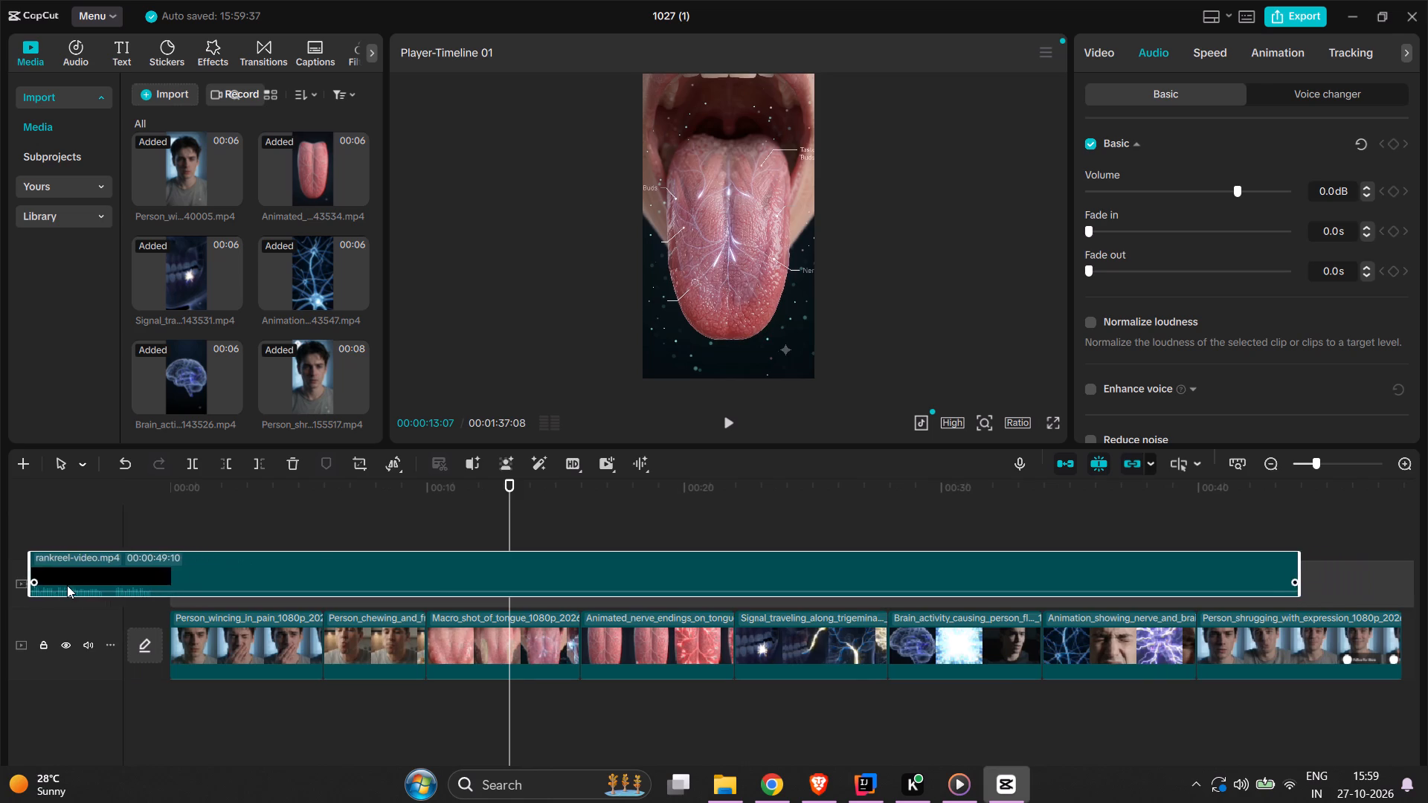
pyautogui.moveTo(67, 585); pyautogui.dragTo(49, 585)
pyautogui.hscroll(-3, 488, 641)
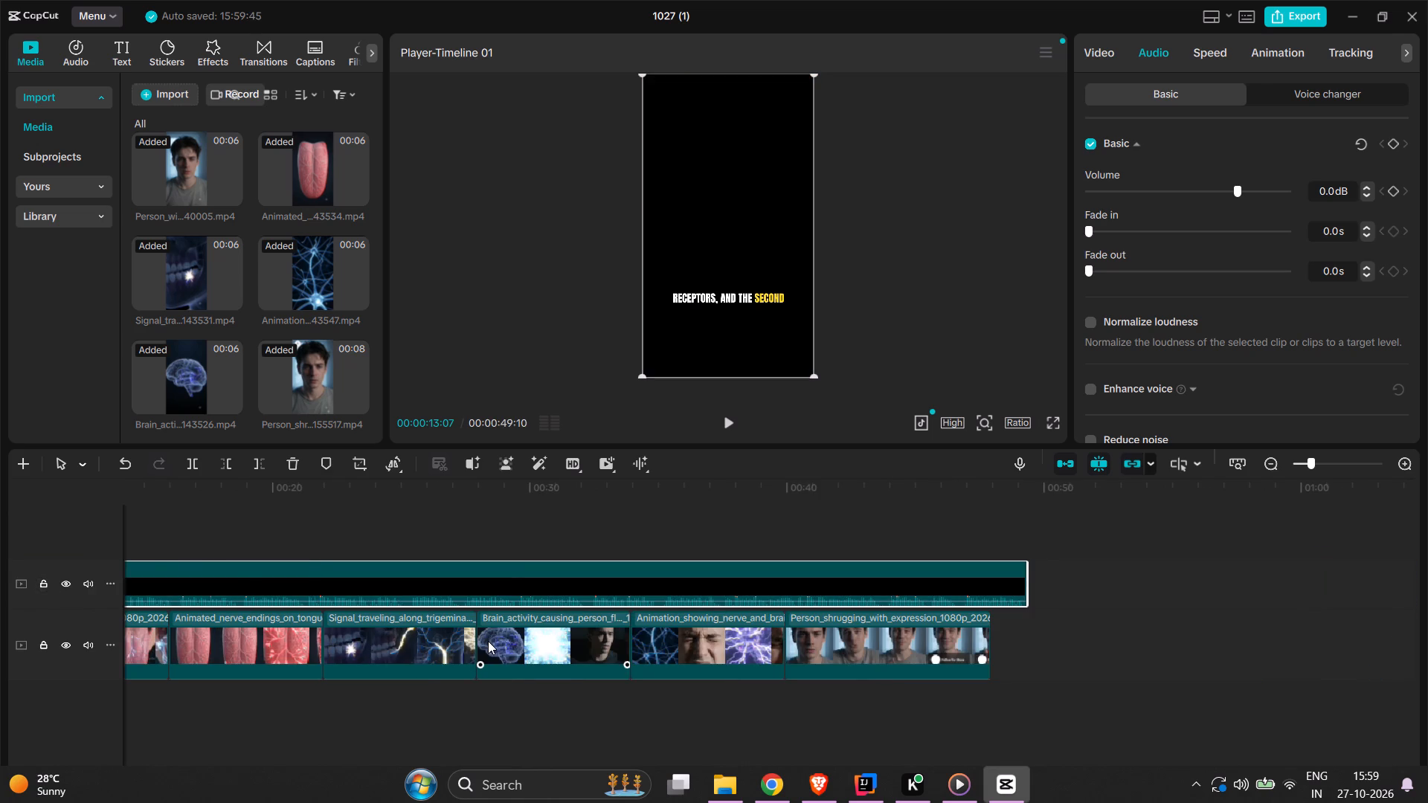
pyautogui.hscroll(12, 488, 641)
# Preview the timeline, restarting playback from 00:00:00:00.
pyautogui.press('space')
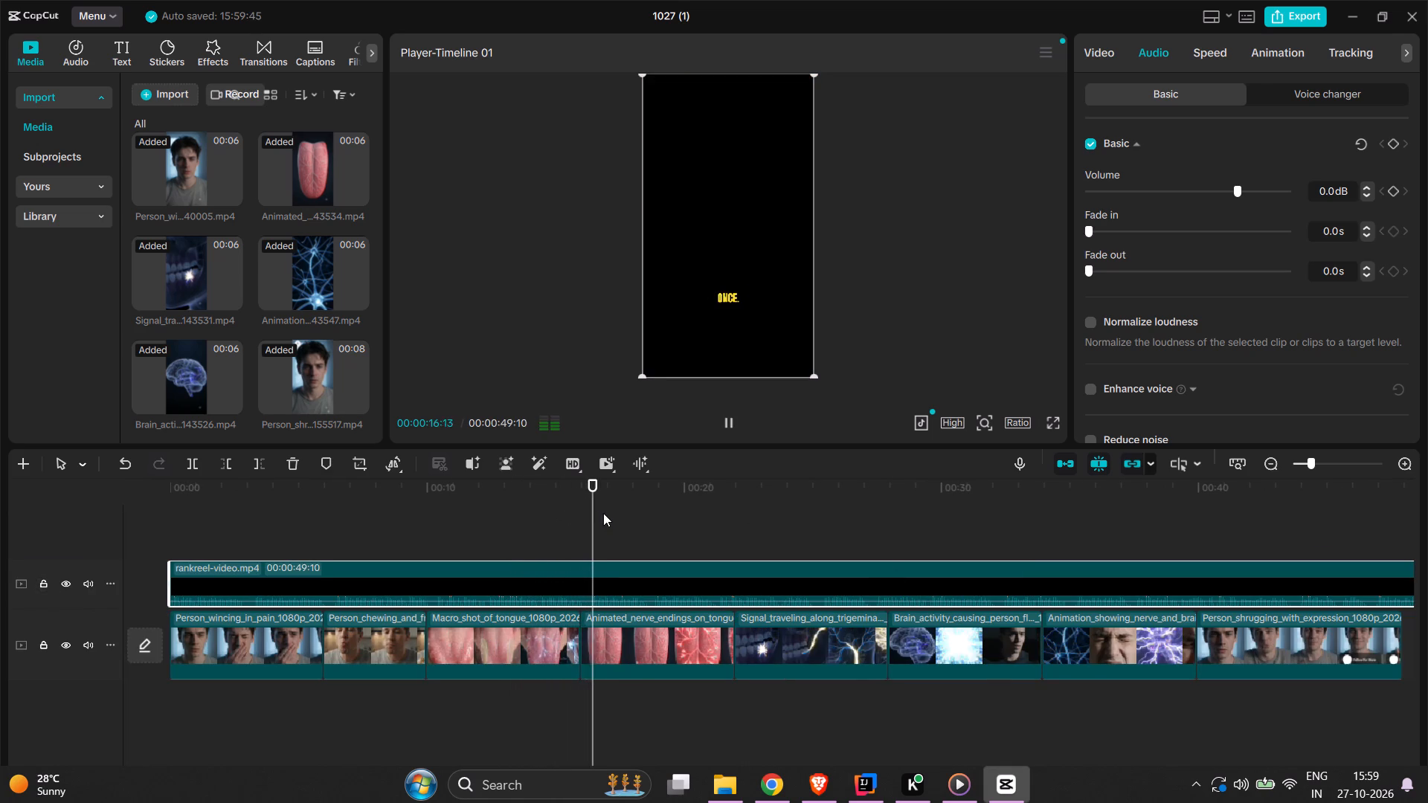
pyautogui.moveTo(603, 513); pyautogui.dragTo(149, 500)
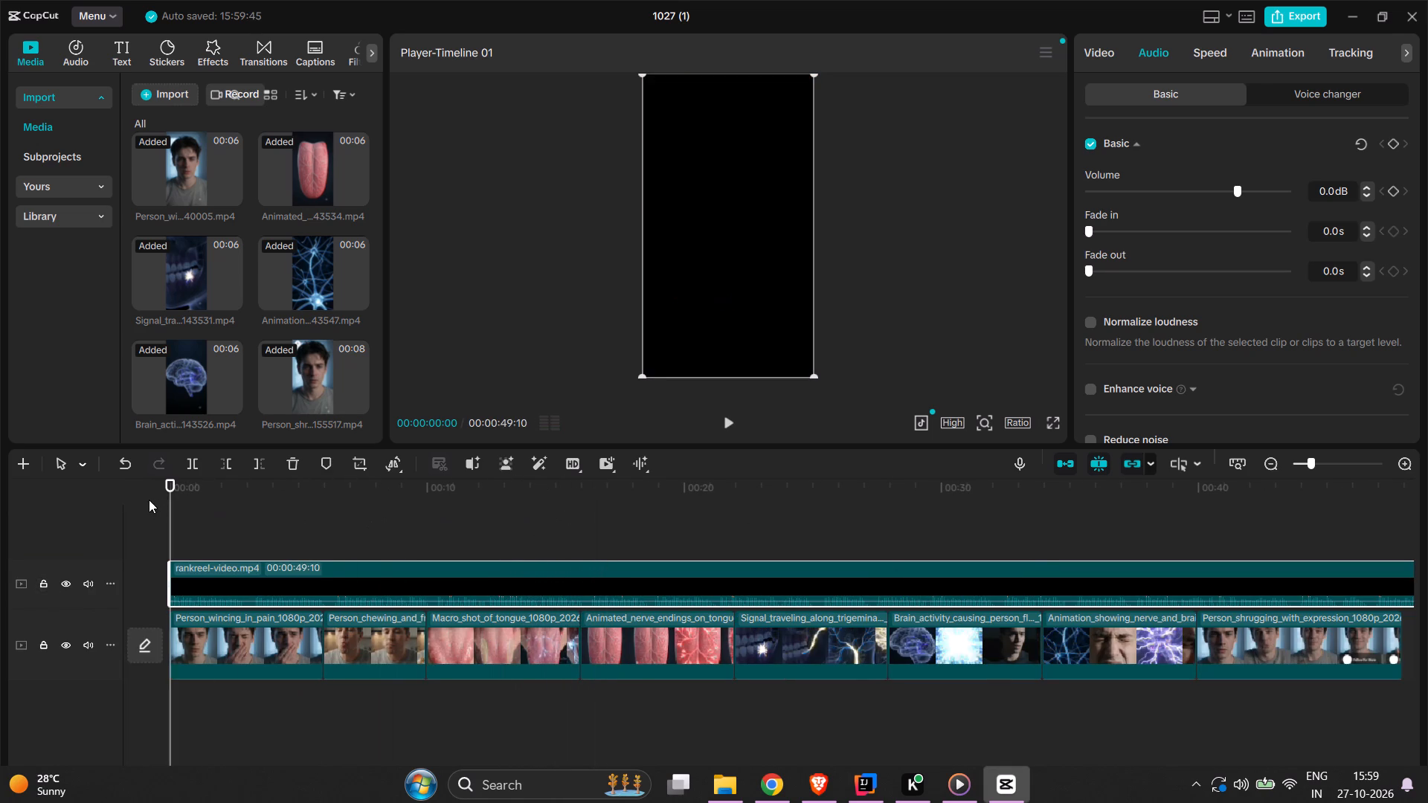
pyautogui.press('space')
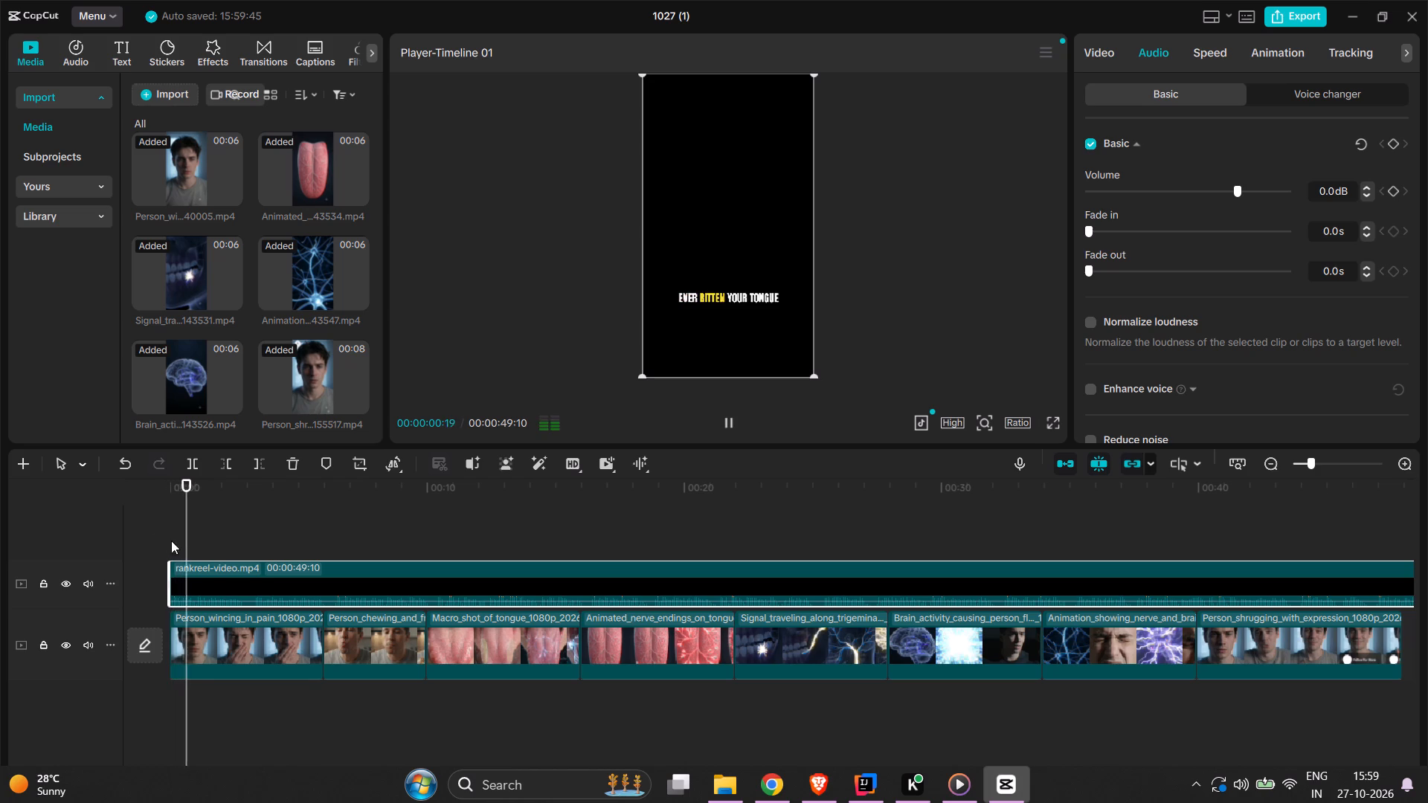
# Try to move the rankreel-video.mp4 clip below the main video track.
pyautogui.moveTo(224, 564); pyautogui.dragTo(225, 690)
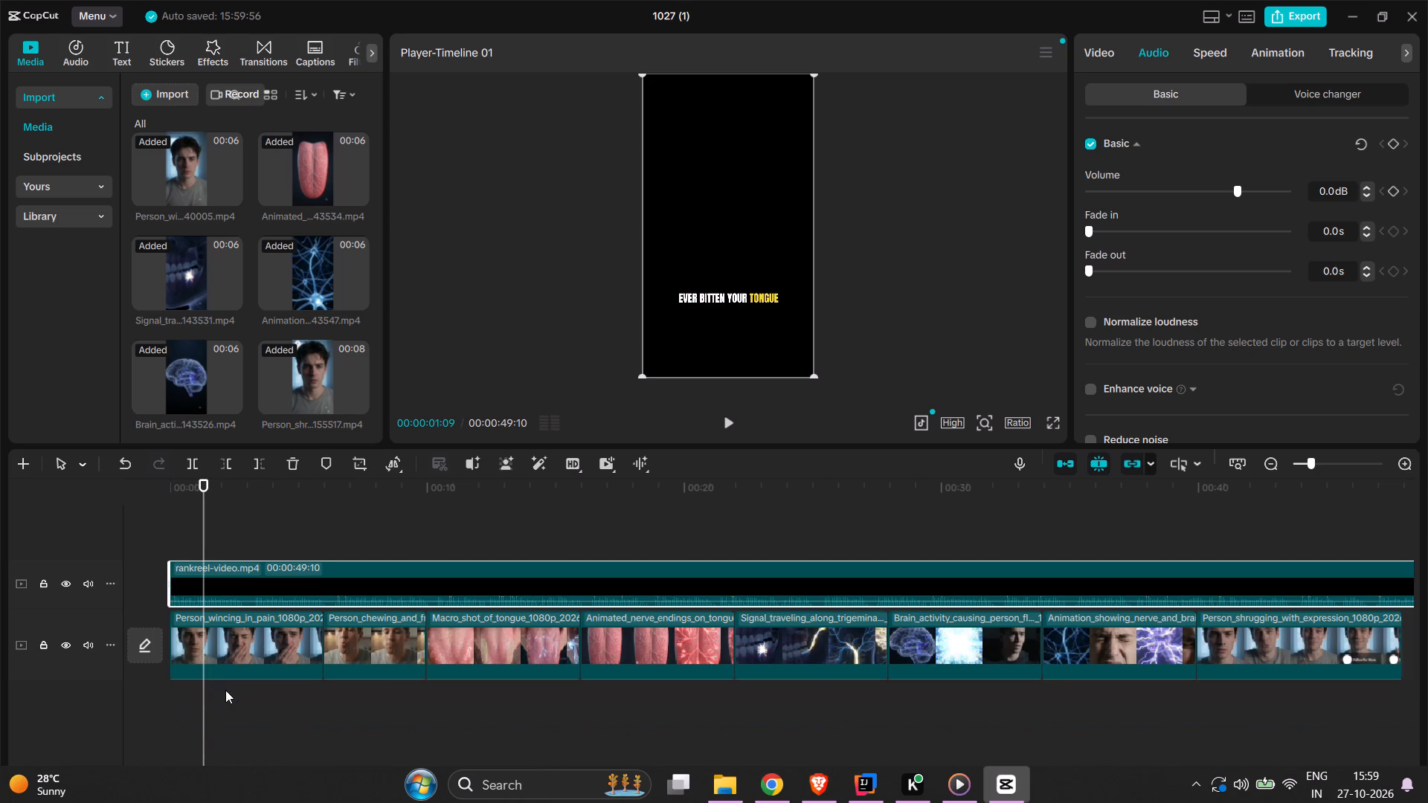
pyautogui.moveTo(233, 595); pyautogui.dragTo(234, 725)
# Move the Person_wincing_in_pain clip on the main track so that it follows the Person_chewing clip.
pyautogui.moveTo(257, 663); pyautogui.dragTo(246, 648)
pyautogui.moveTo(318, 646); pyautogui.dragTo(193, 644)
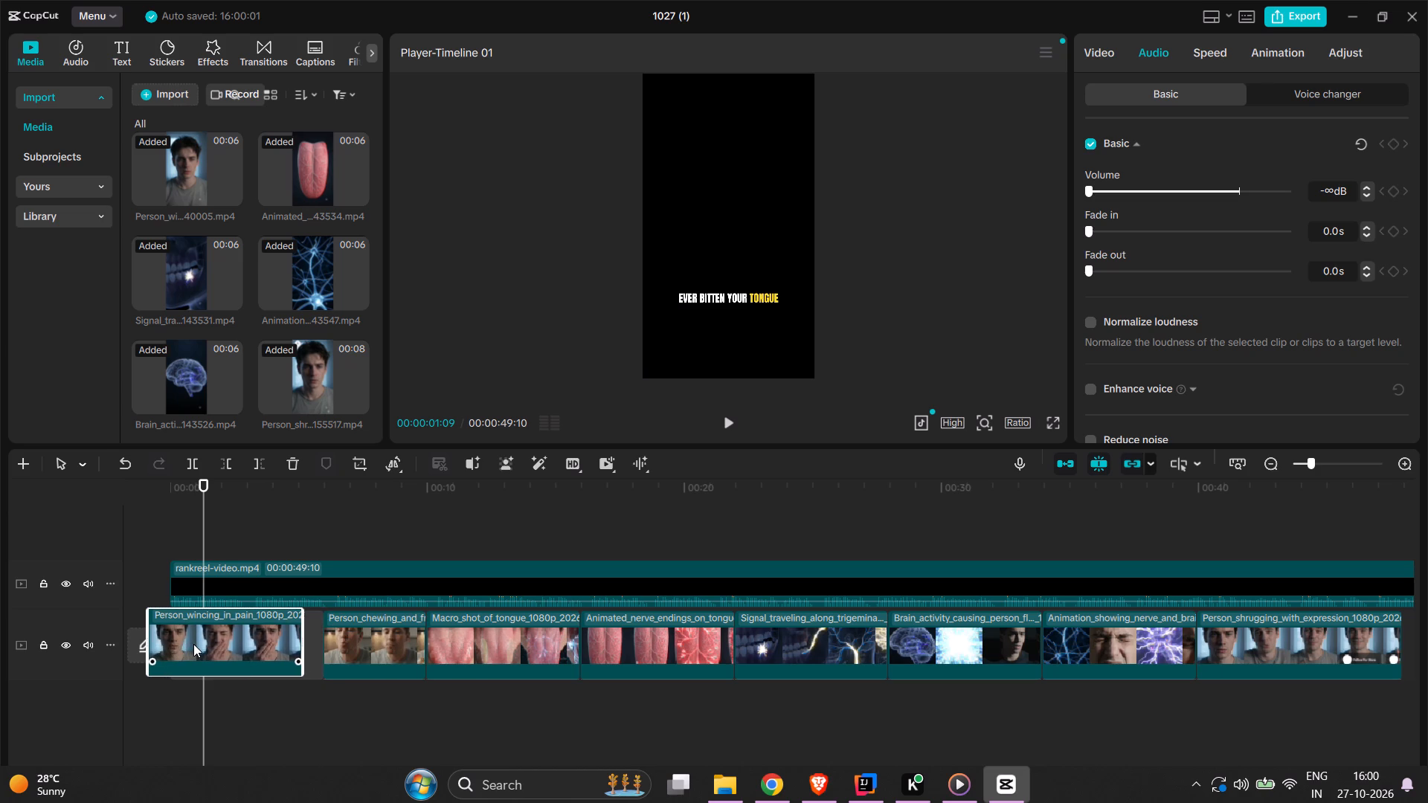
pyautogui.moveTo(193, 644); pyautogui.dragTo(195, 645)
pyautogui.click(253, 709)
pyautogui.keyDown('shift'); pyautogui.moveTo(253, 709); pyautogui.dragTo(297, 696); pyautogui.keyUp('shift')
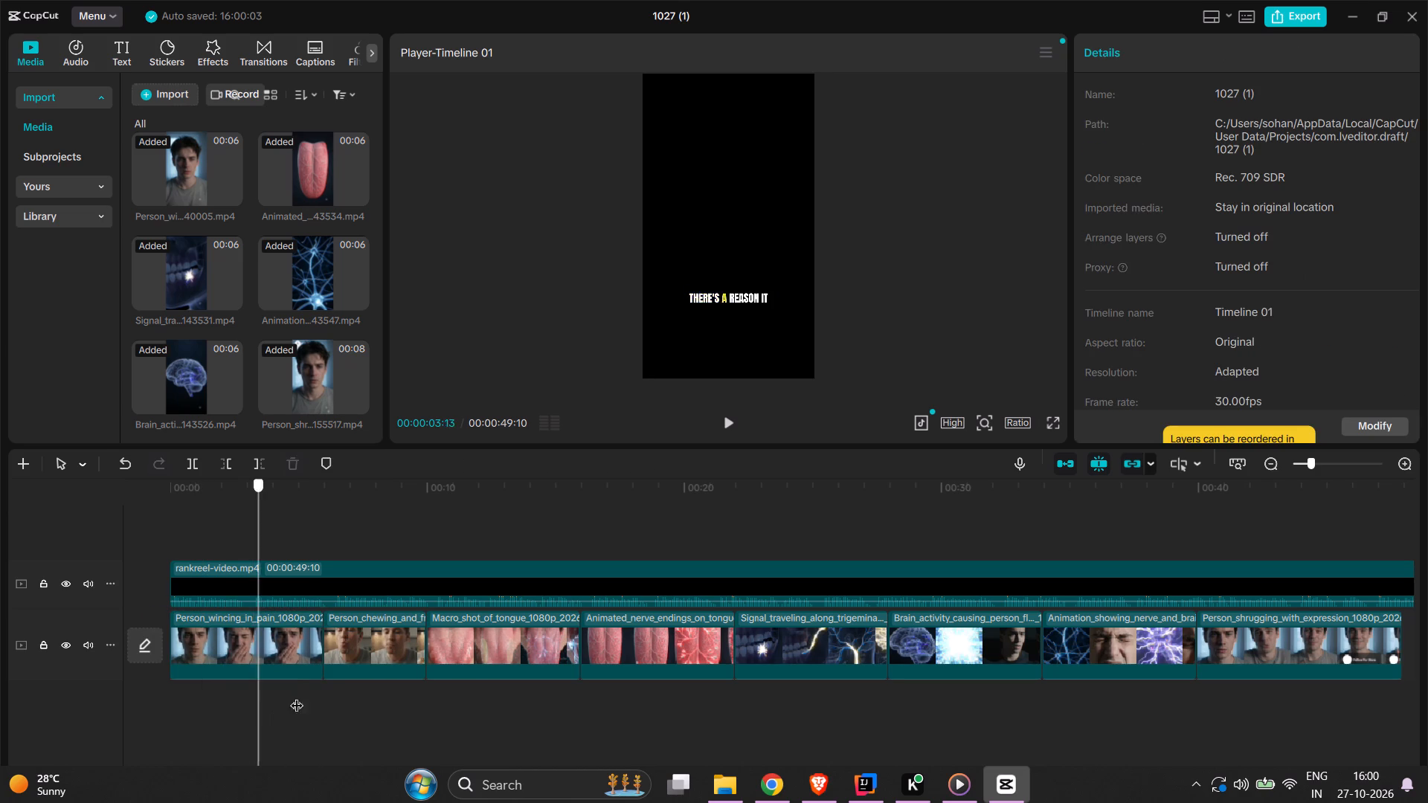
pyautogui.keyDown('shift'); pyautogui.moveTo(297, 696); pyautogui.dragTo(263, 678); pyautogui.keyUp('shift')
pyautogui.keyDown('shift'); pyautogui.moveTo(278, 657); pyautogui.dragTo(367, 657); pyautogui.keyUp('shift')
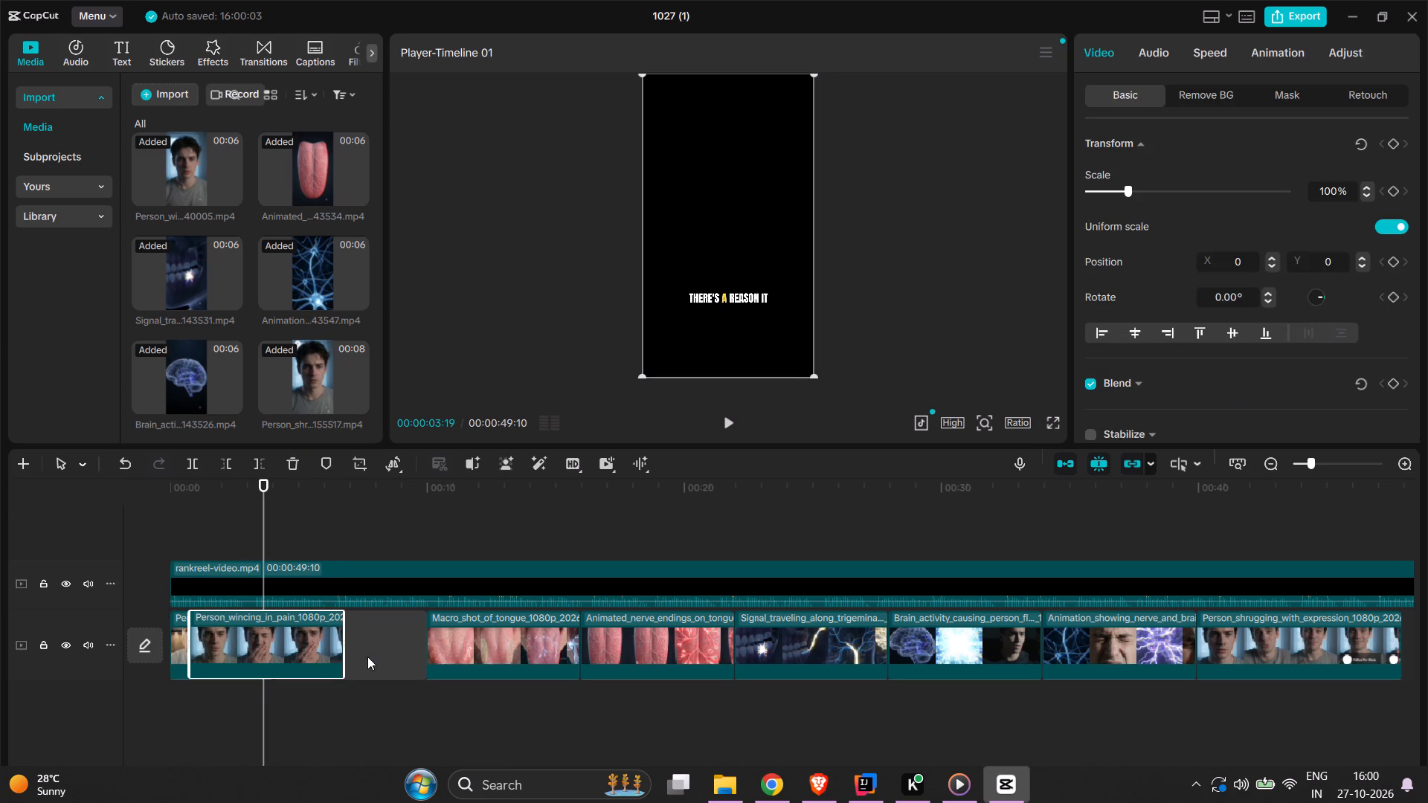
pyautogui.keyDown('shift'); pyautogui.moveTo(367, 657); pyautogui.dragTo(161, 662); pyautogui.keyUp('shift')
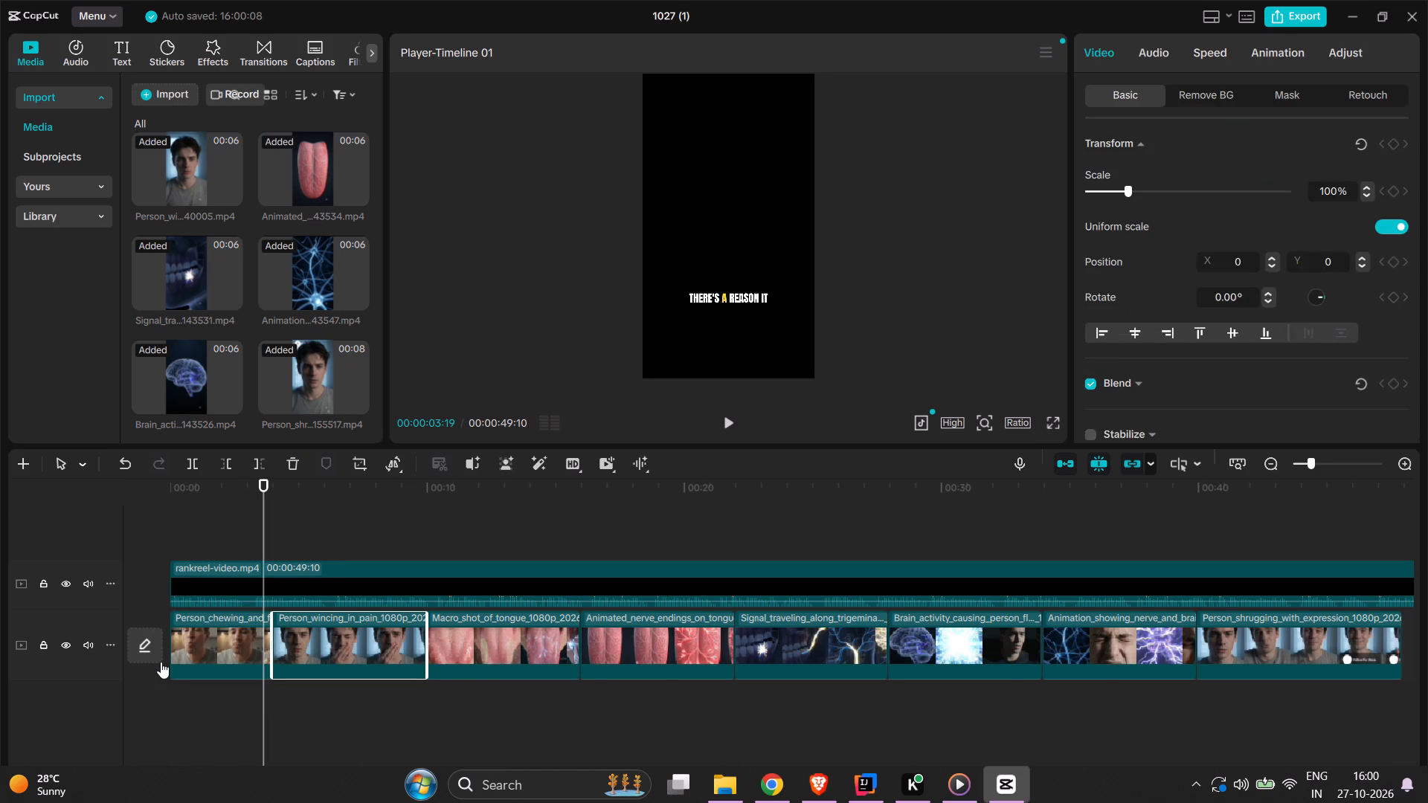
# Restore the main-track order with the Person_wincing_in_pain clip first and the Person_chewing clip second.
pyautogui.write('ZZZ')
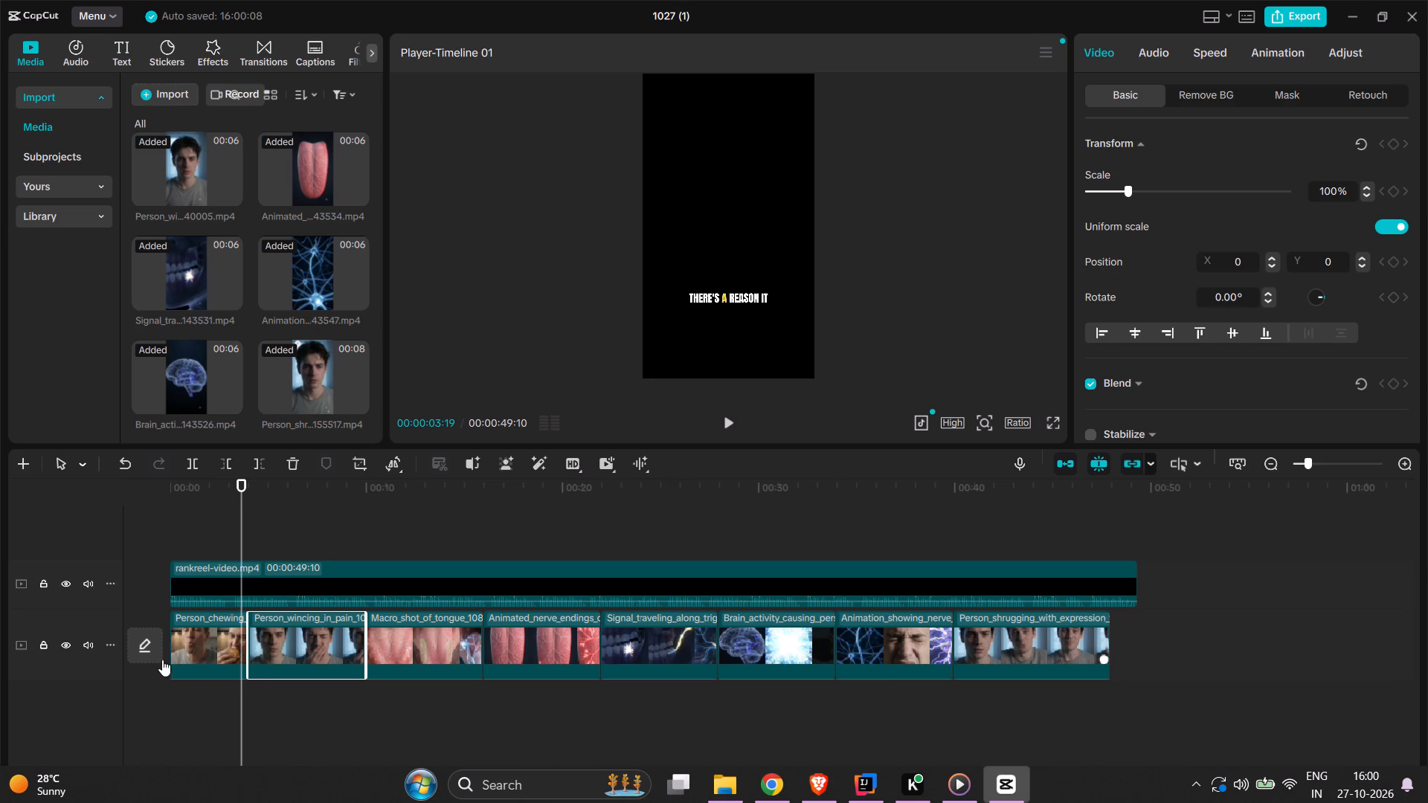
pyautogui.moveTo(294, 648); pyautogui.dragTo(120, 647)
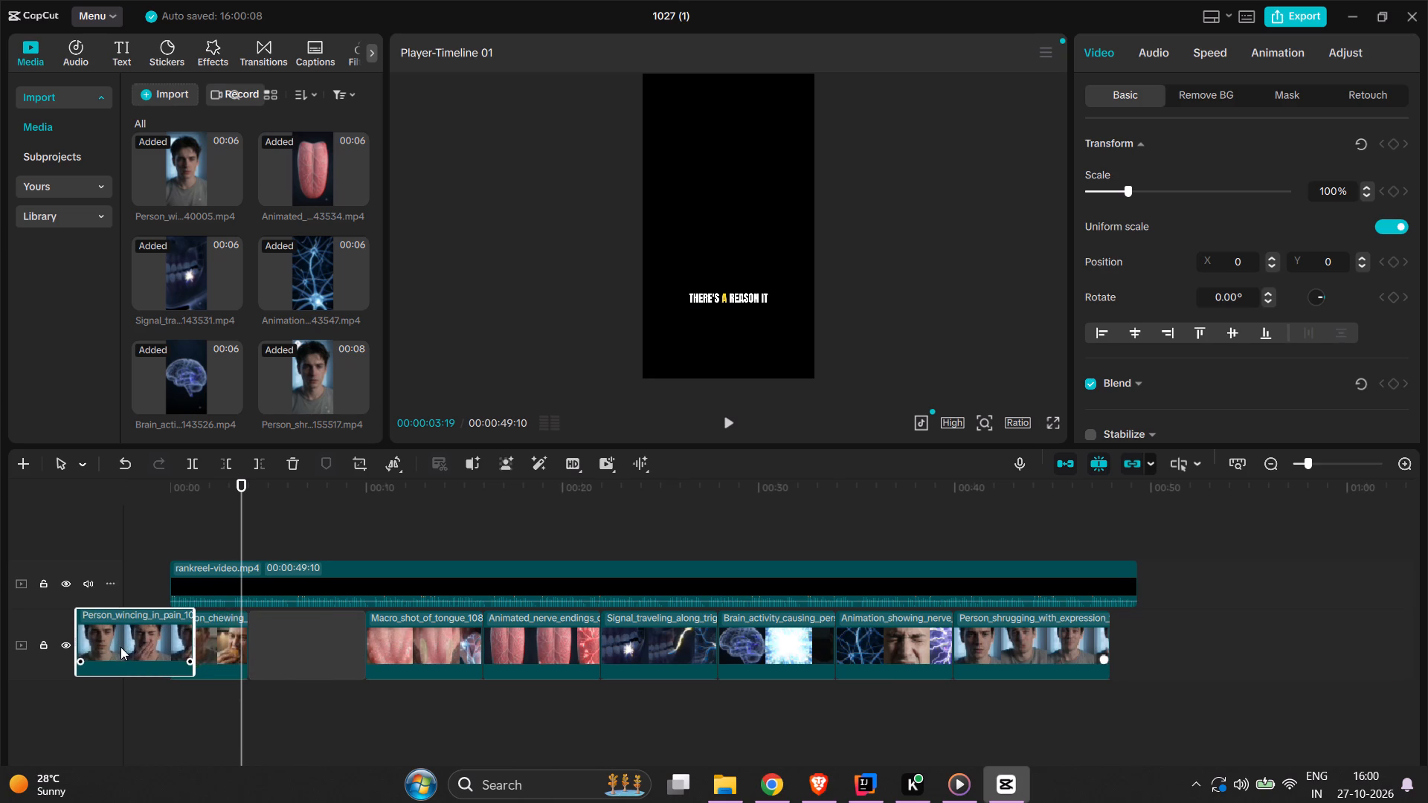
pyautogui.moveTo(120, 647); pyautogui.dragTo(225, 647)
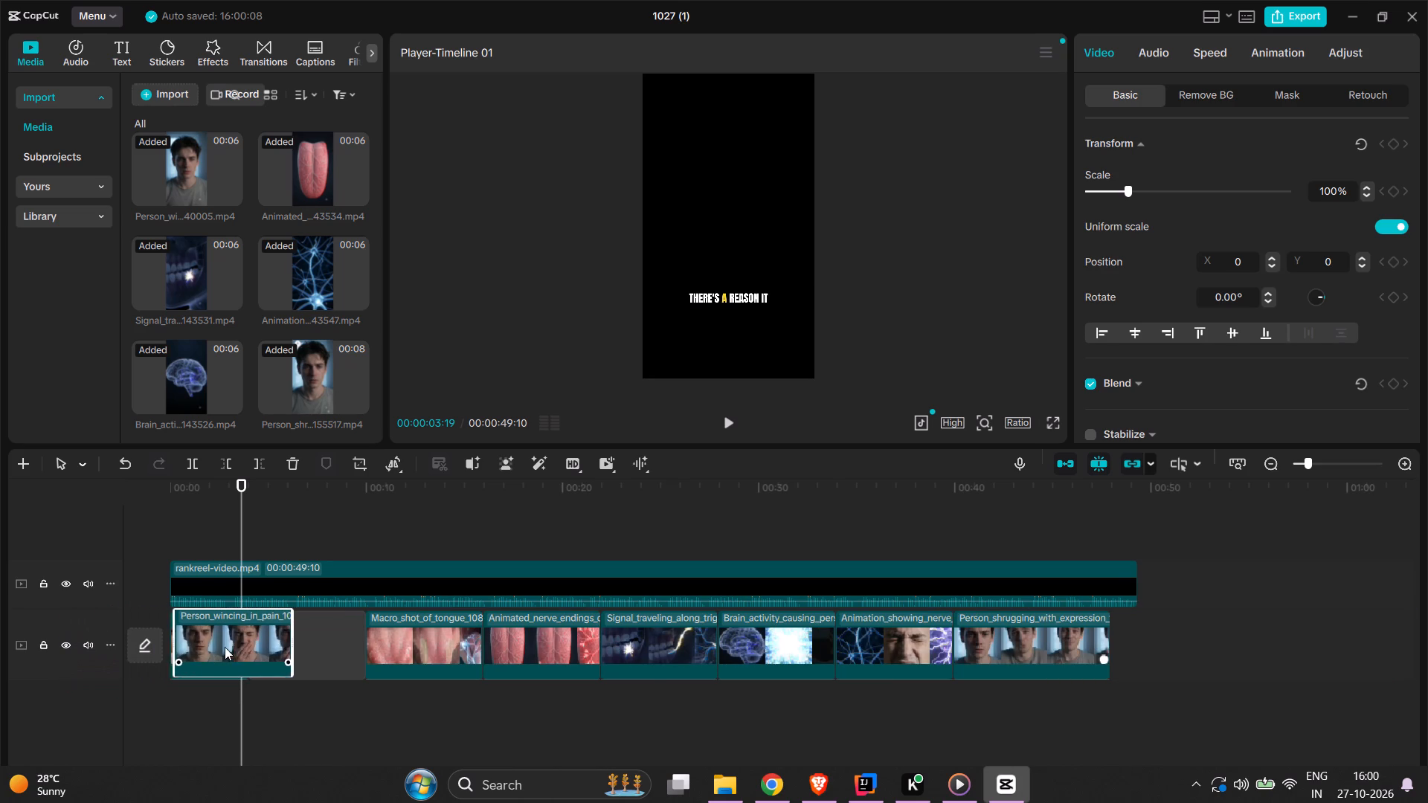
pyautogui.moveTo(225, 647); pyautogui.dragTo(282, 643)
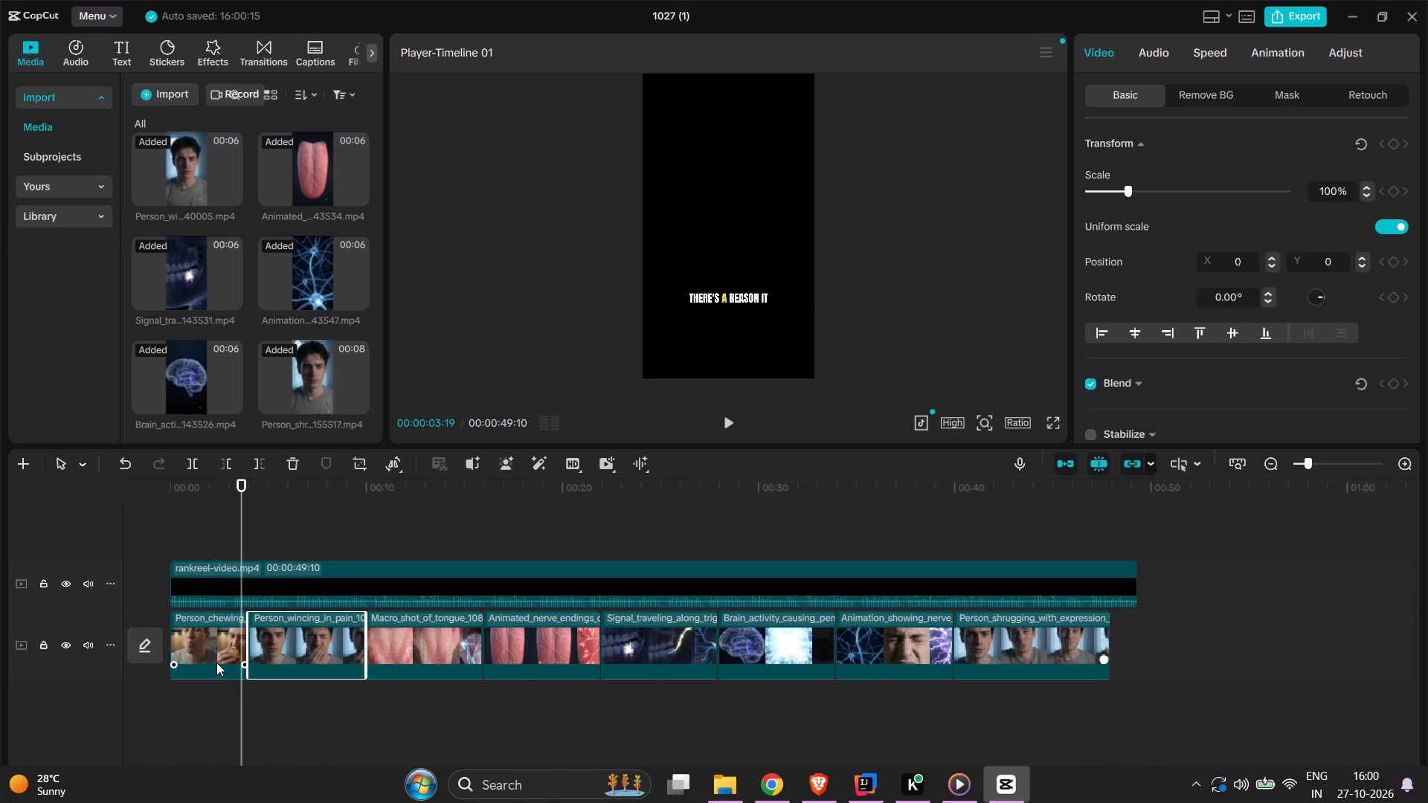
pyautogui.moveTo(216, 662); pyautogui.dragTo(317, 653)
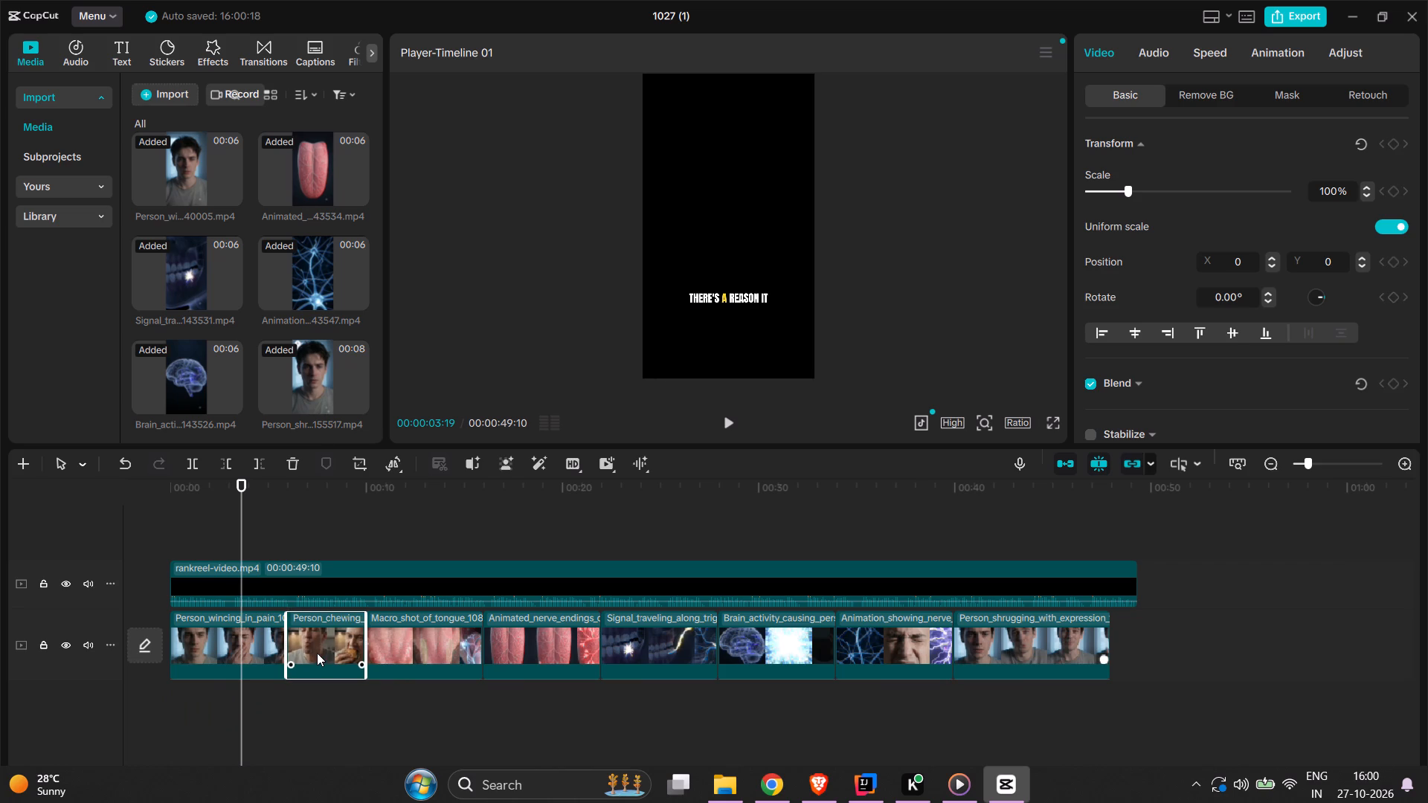
# Delete the rankreel-video.mp4 clip from the upper track.
pyautogui.click(399, 584)
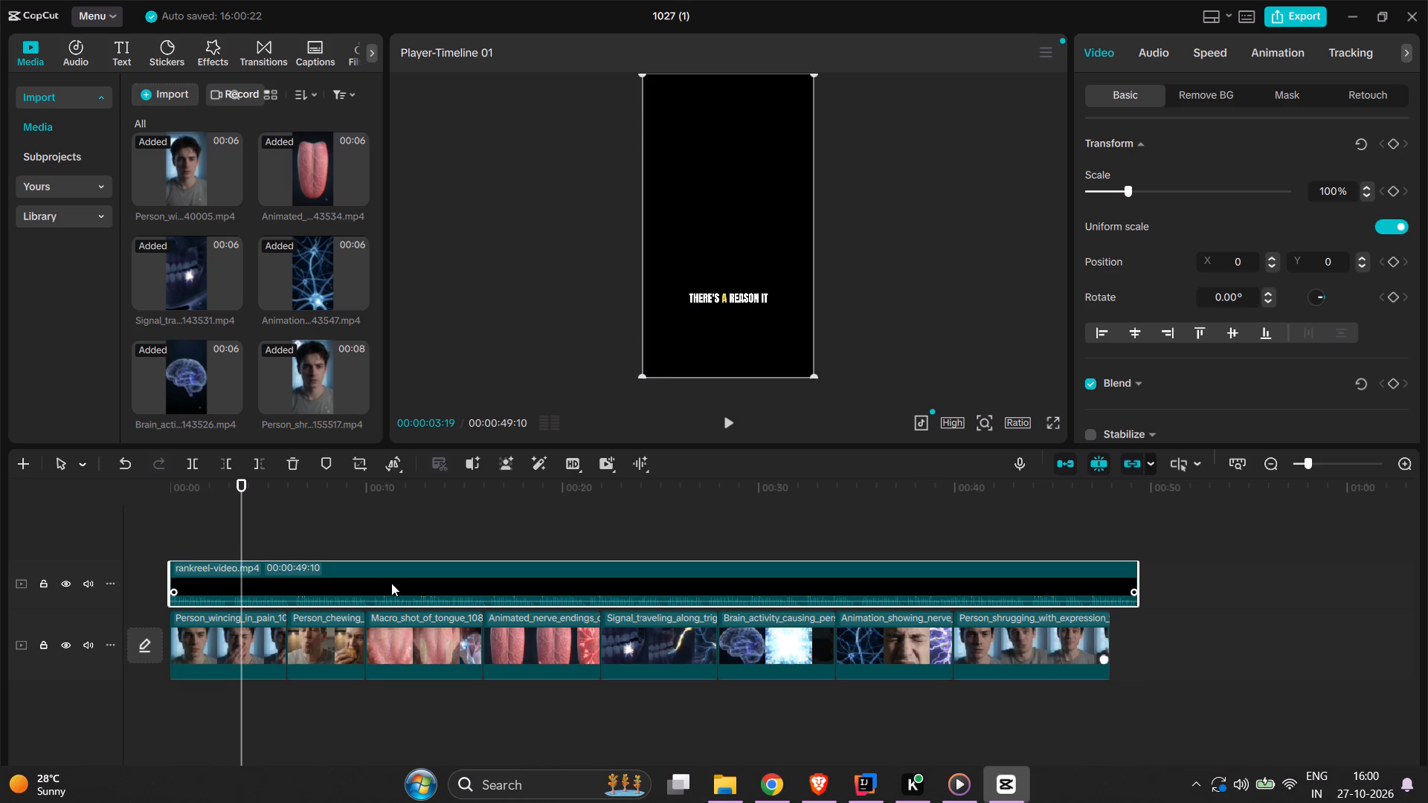
pyautogui.click(391, 583)
pyautogui.press('BackSpace')
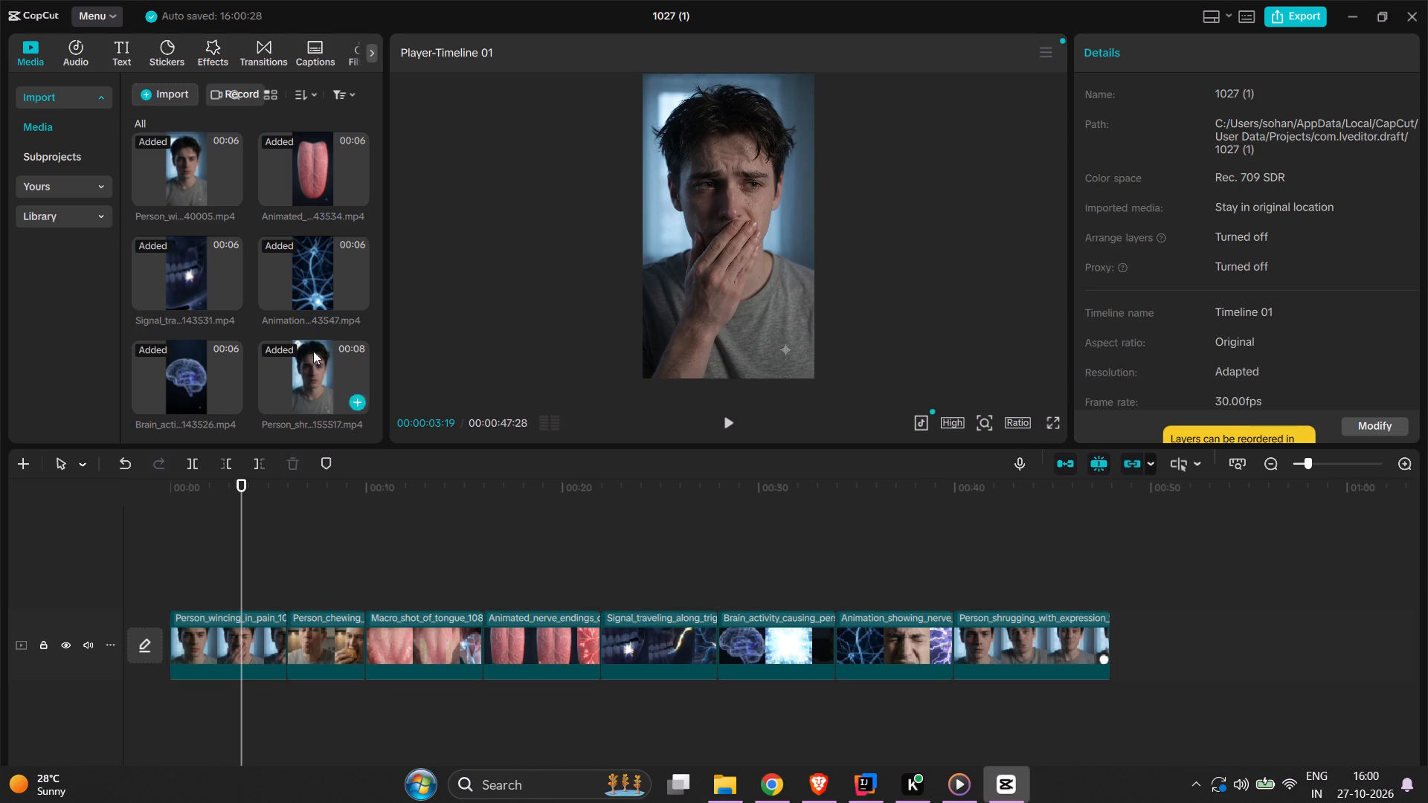
# Import the audio of the ElevenLabs_2026-10-27T08_06_44_Roger MP3 voiceover from the Downloads folder as extracted audio.
pyautogui.click(89, 66)
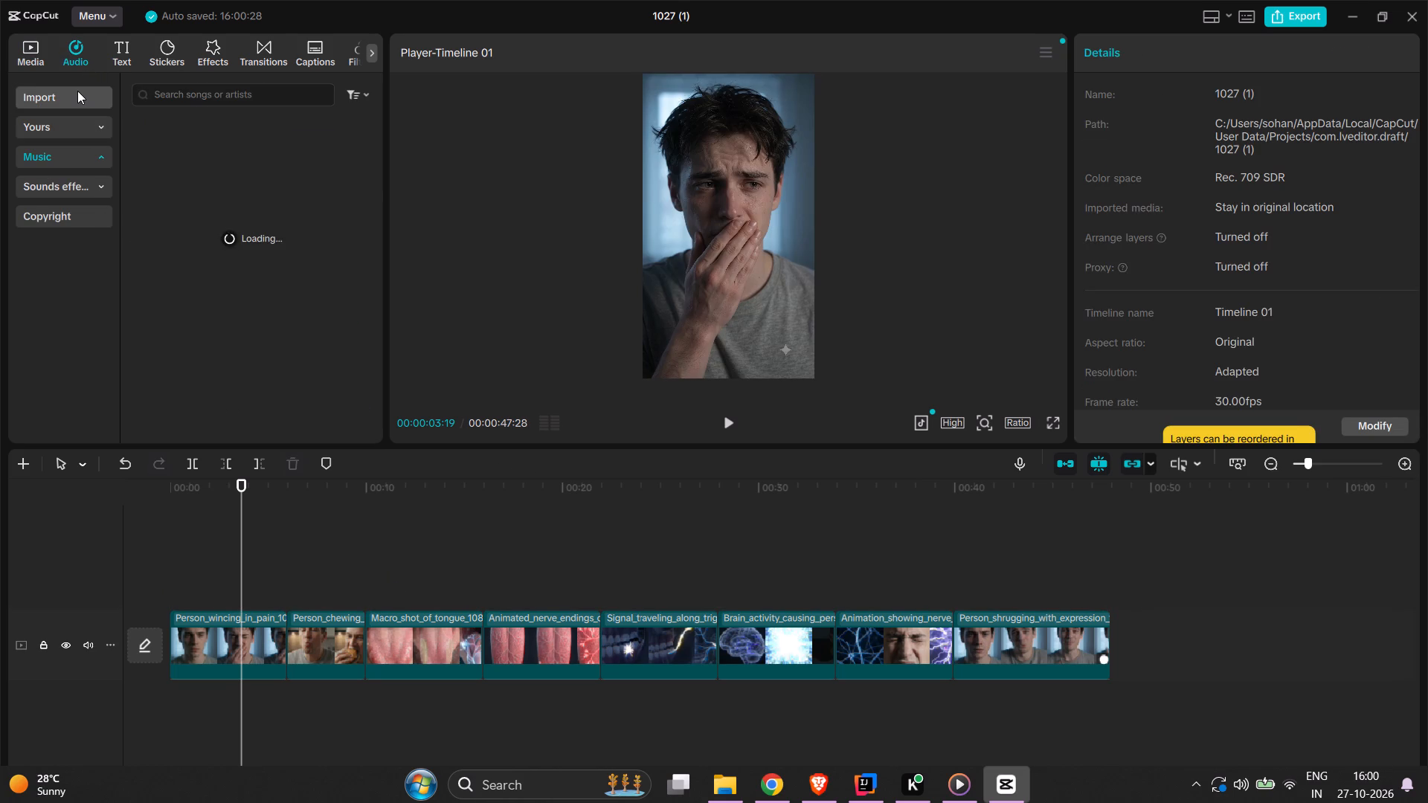
pyautogui.click(77, 91)
pyautogui.click(336, 138)
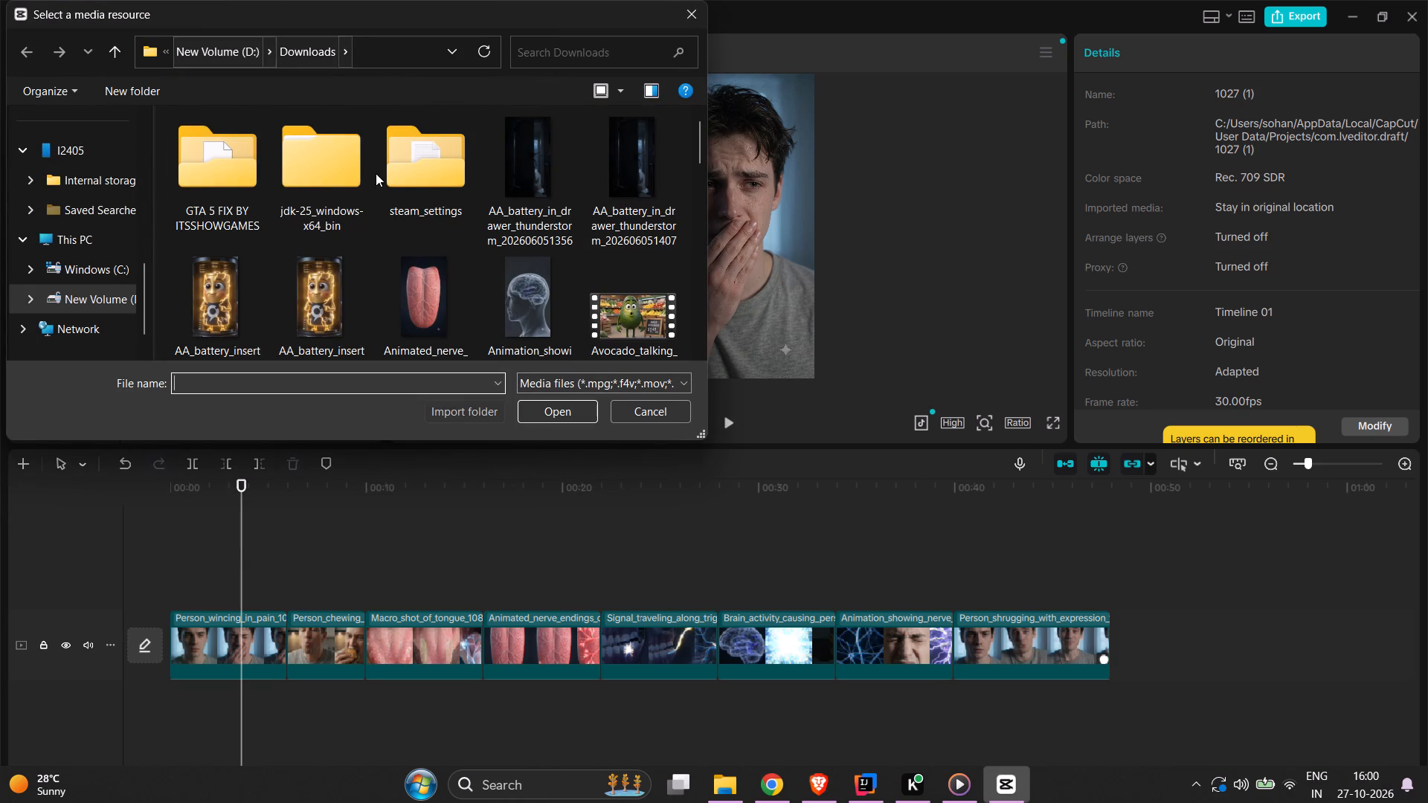
pyautogui.scroll(-1, 373, 240)
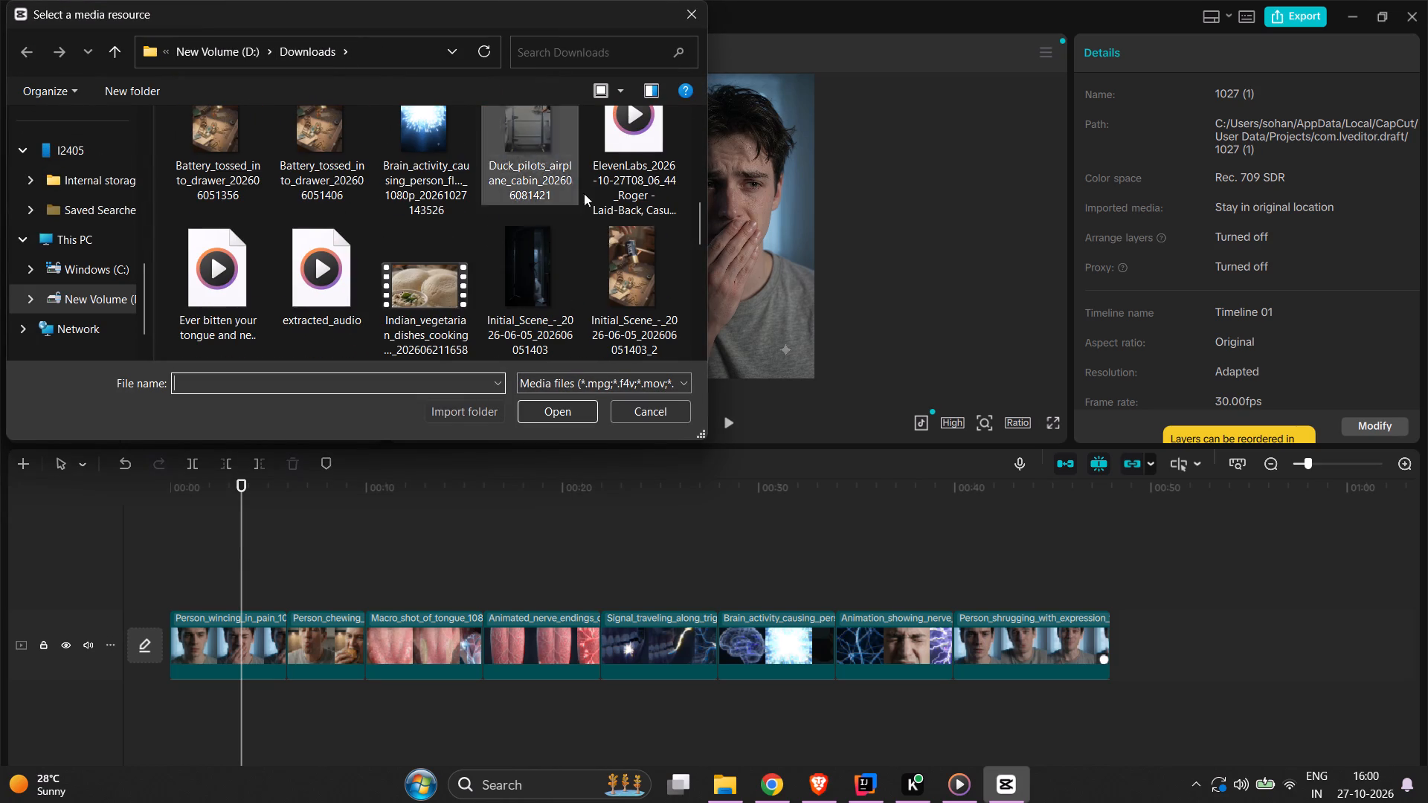
pyautogui.click(644, 185)
pyautogui.click(567, 403)
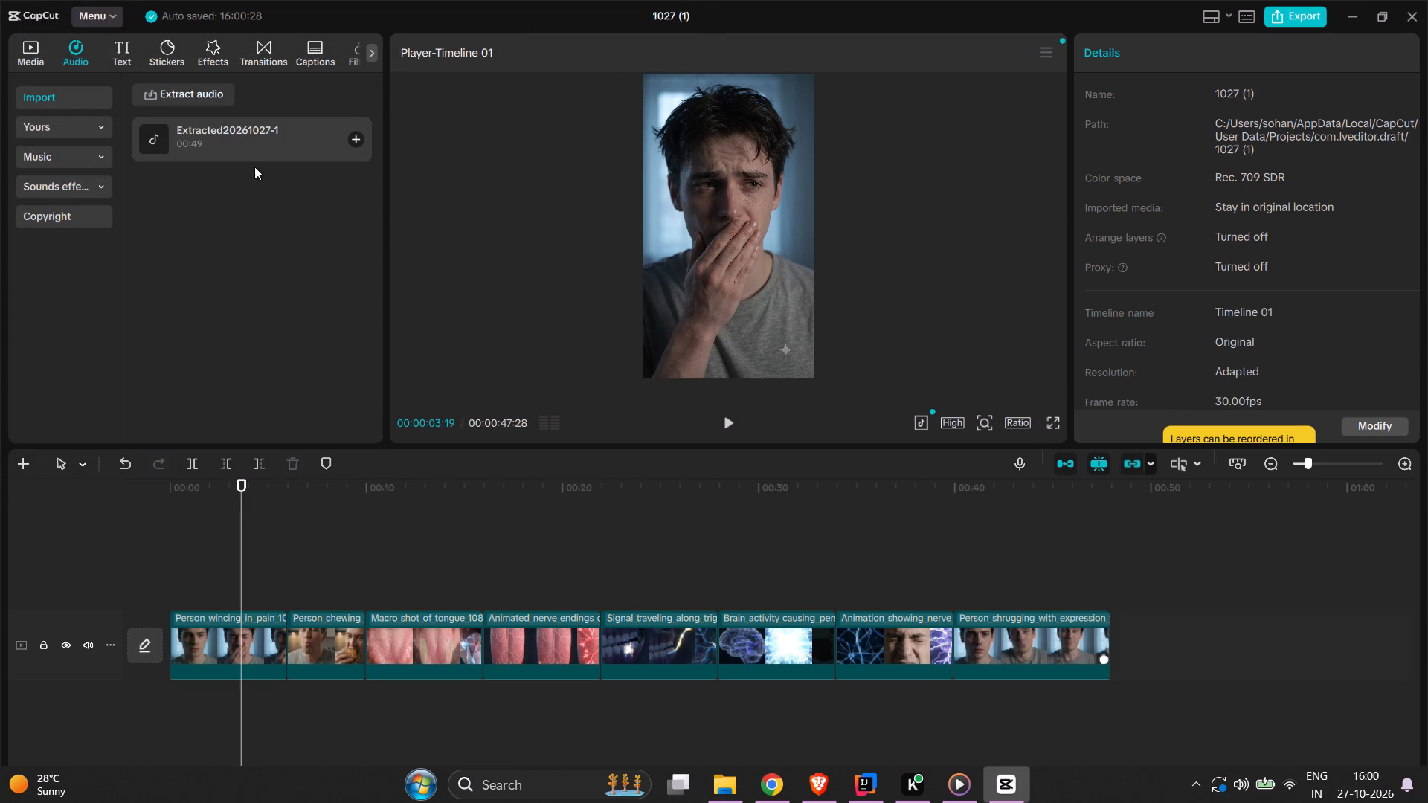
# Place the extracted voiceover on an audio track beneath the main video track, aligned with the timeline start.
pyautogui.moveTo(242, 150); pyautogui.dragTo(177, 580)
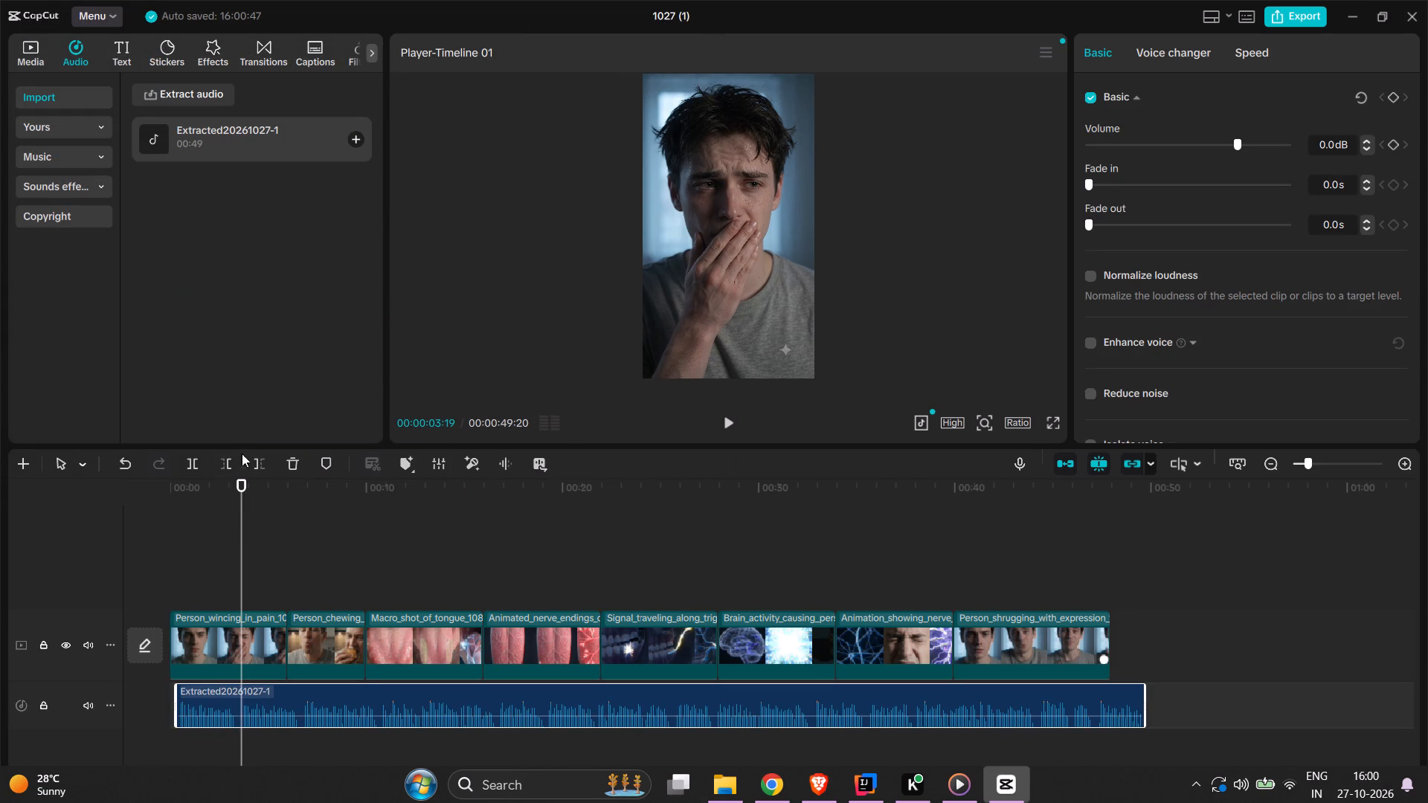
pyautogui.hscroll(1, 332, 598)
pyautogui.moveTo(239, 556); pyautogui.dragTo(153, 547)
pyautogui.moveTo(262, 706); pyautogui.dragTo(235, 709)
# Play the timeline from the beginning to check the voiceover against the video clips.
pyautogui.press('space')
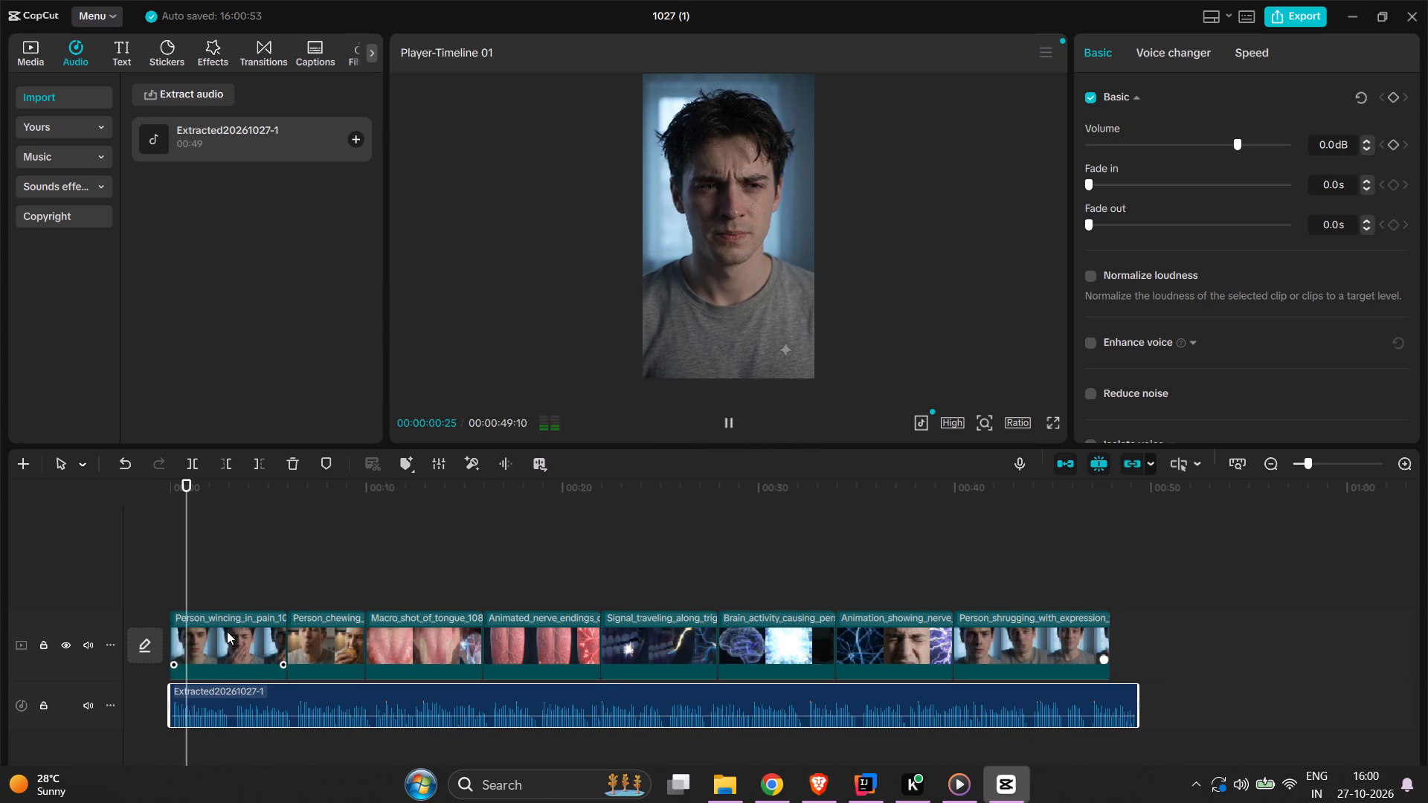
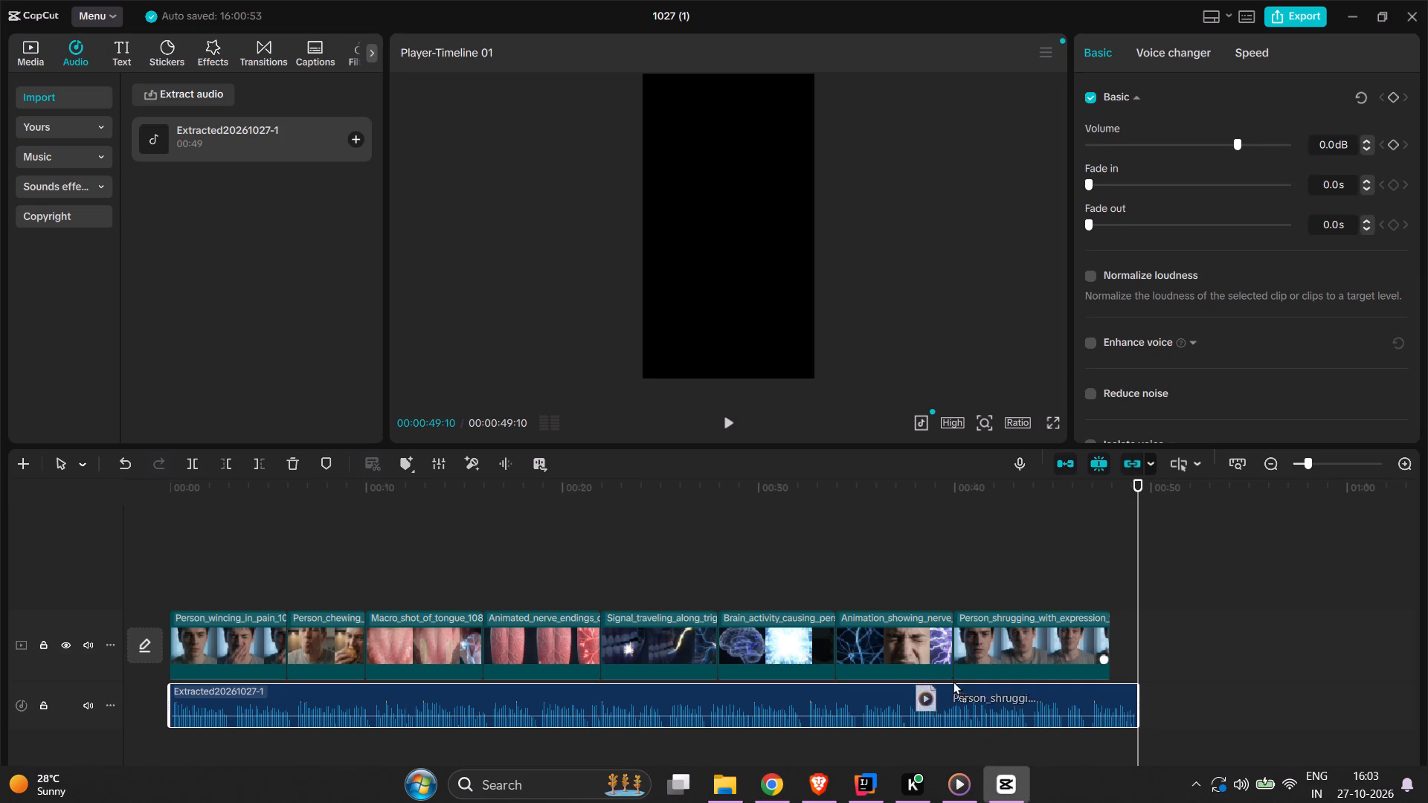
pyautogui.moveTo(953, 681); pyautogui.dragTo(1166, 636)
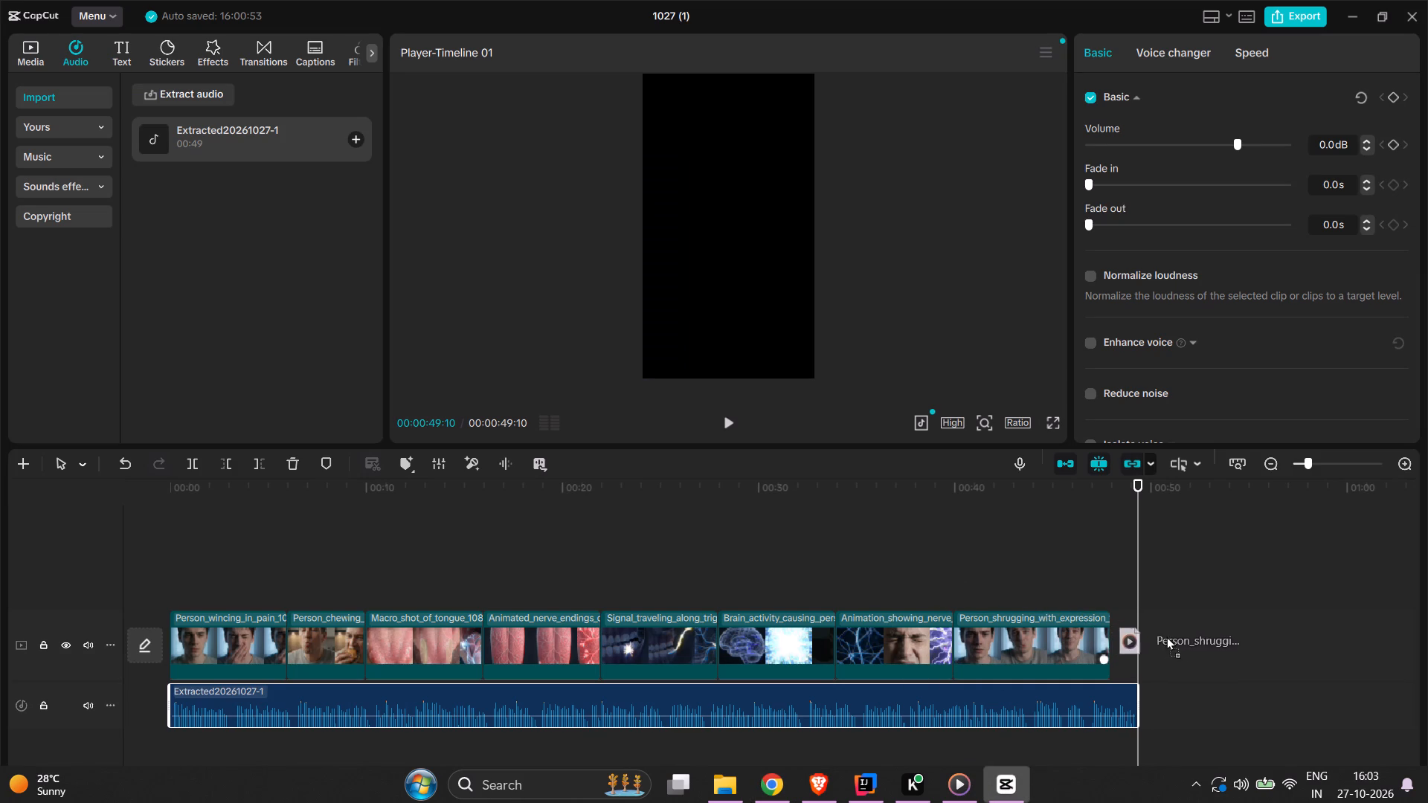
pyautogui.moveTo(1166, 636); pyautogui.dragTo(1169, 634)
# Replace the old final shrugging clip with the new one directly after the nerve animation clip, and delete the old clip.
pyautogui.moveTo(1072, 651); pyautogui.dragTo(1232, 645)
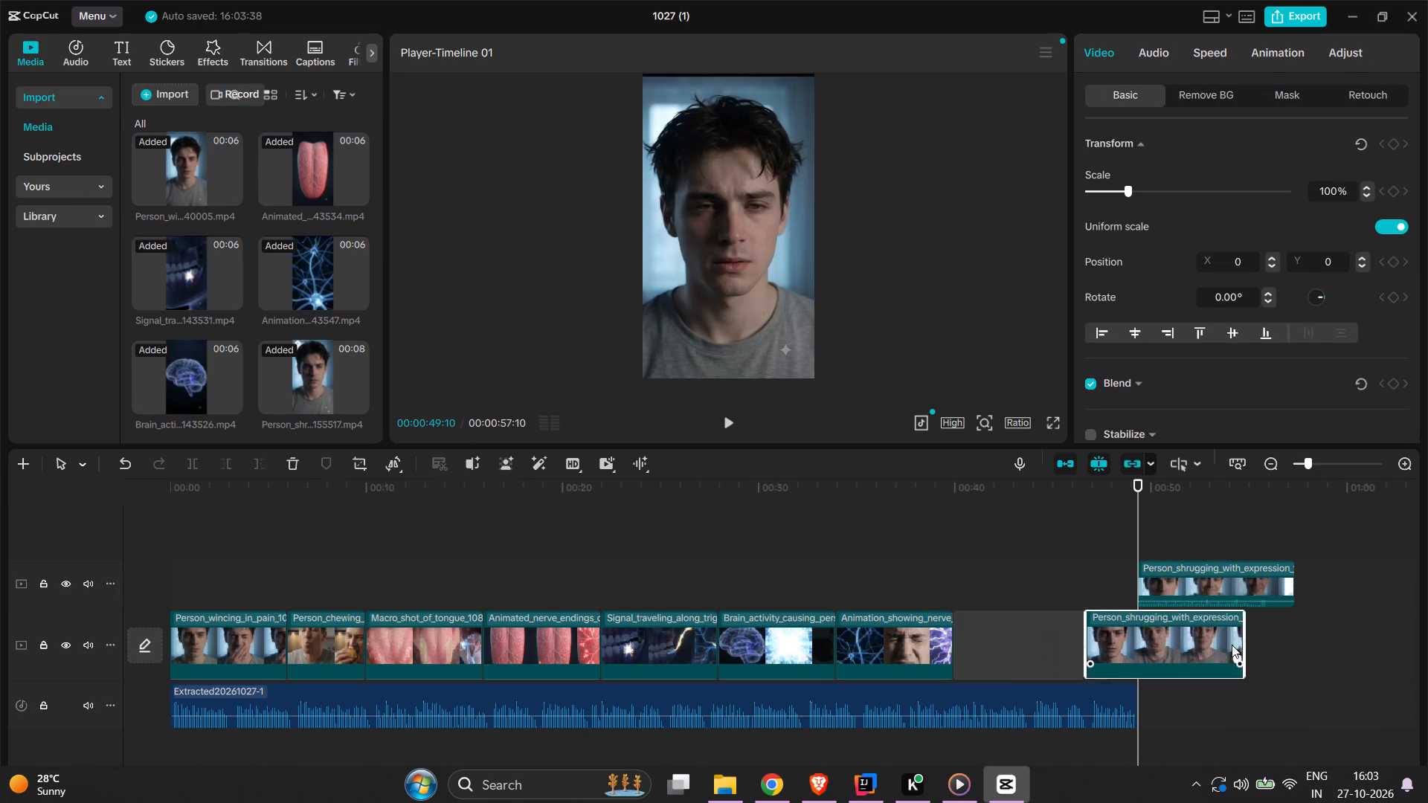
pyautogui.moveTo(1232, 645); pyautogui.dragTo(1239, 642)
pyautogui.moveTo(1214, 593); pyautogui.dragTo(1023, 651)
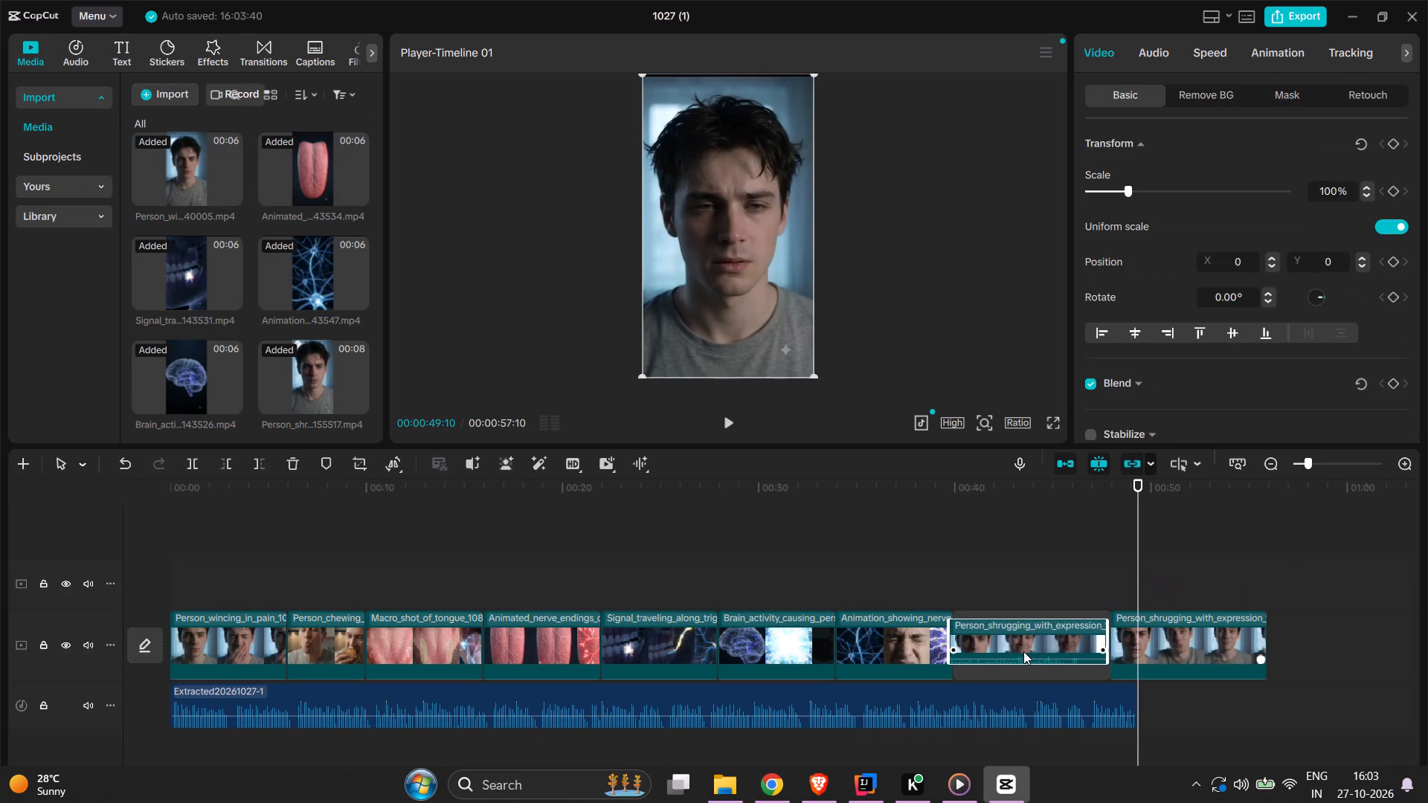
pyautogui.moveTo(1023, 651); pyautogui.dragTo(1029, 656)
pyautogui.click(1142, 657)
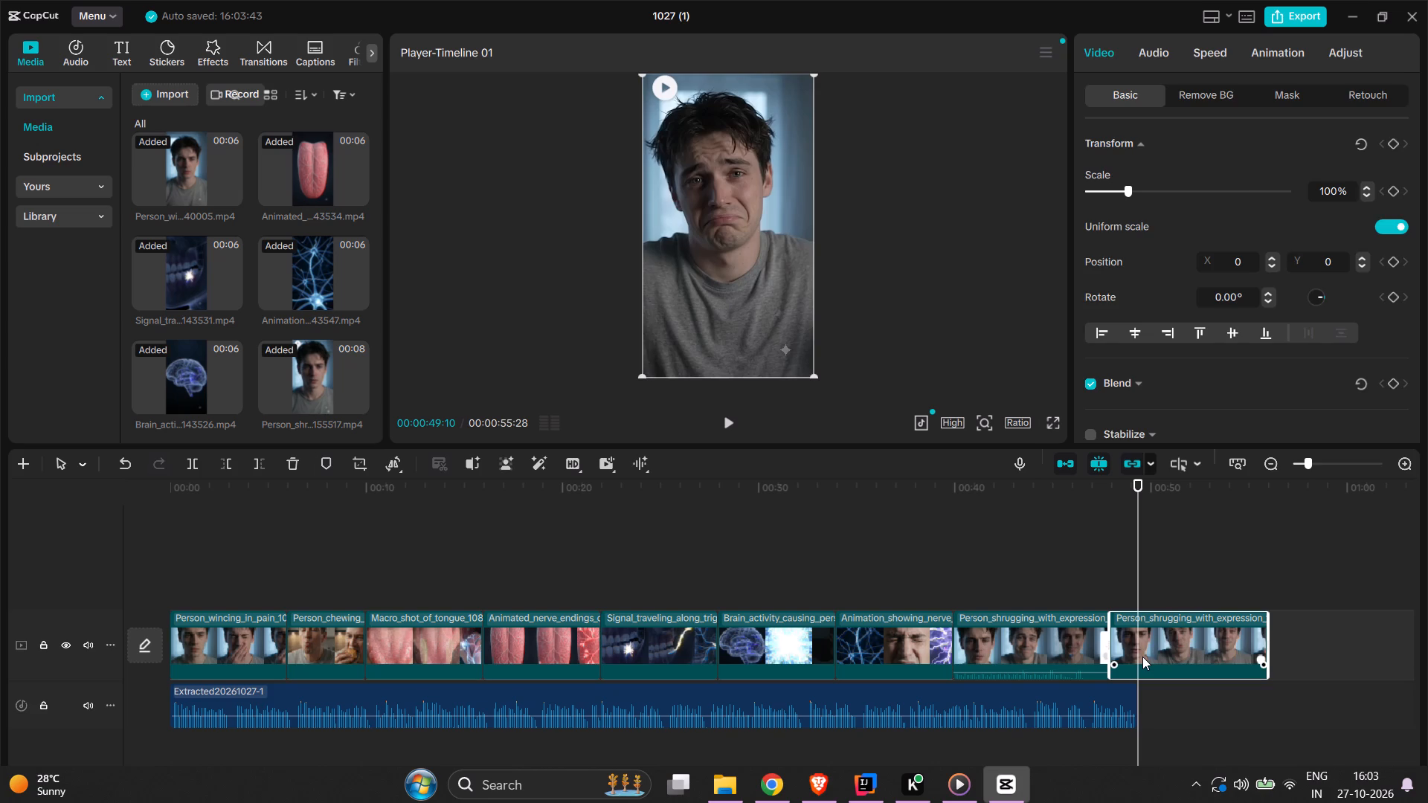
pyautogui.press('BackSpace')
# Play back the end of the timeline from the nerve animation clip to check the new shrugging clip against the voiceover.
pyautogui.moveTo(1136, 553); pyautogui.dragTo(923, 532)
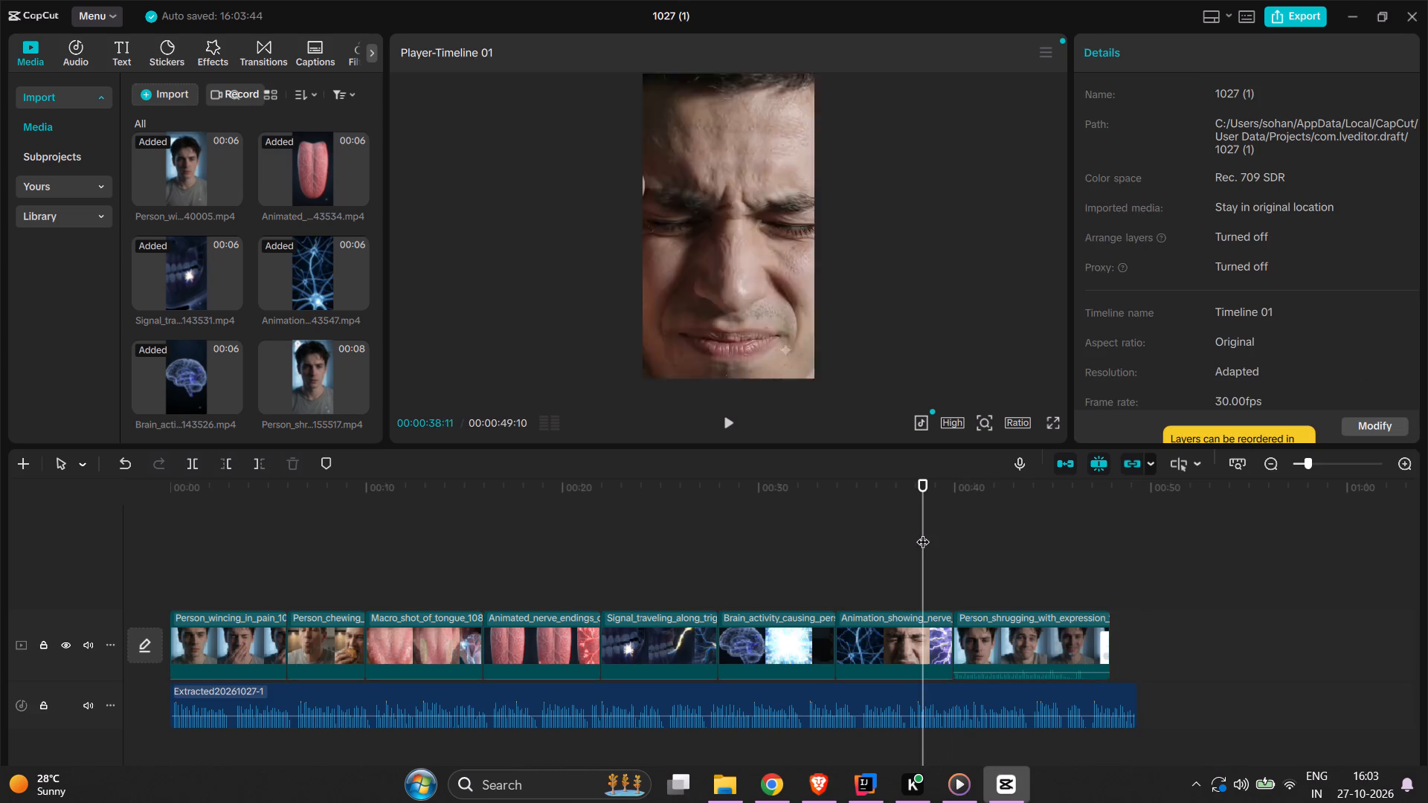
pyautogui.press('space')
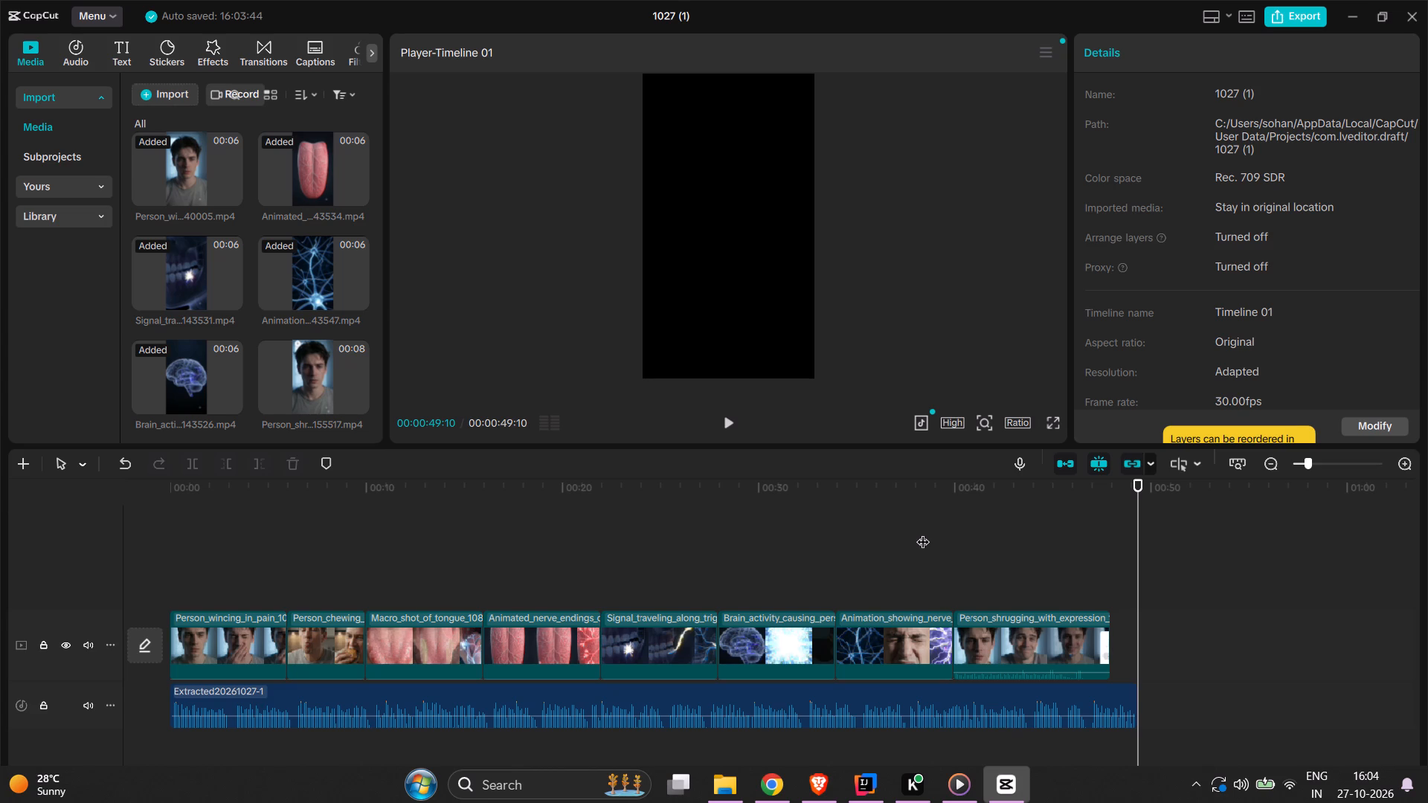
pyautogui.moveTo(1103, 643); pyautogui.dragTo(1114, 645)
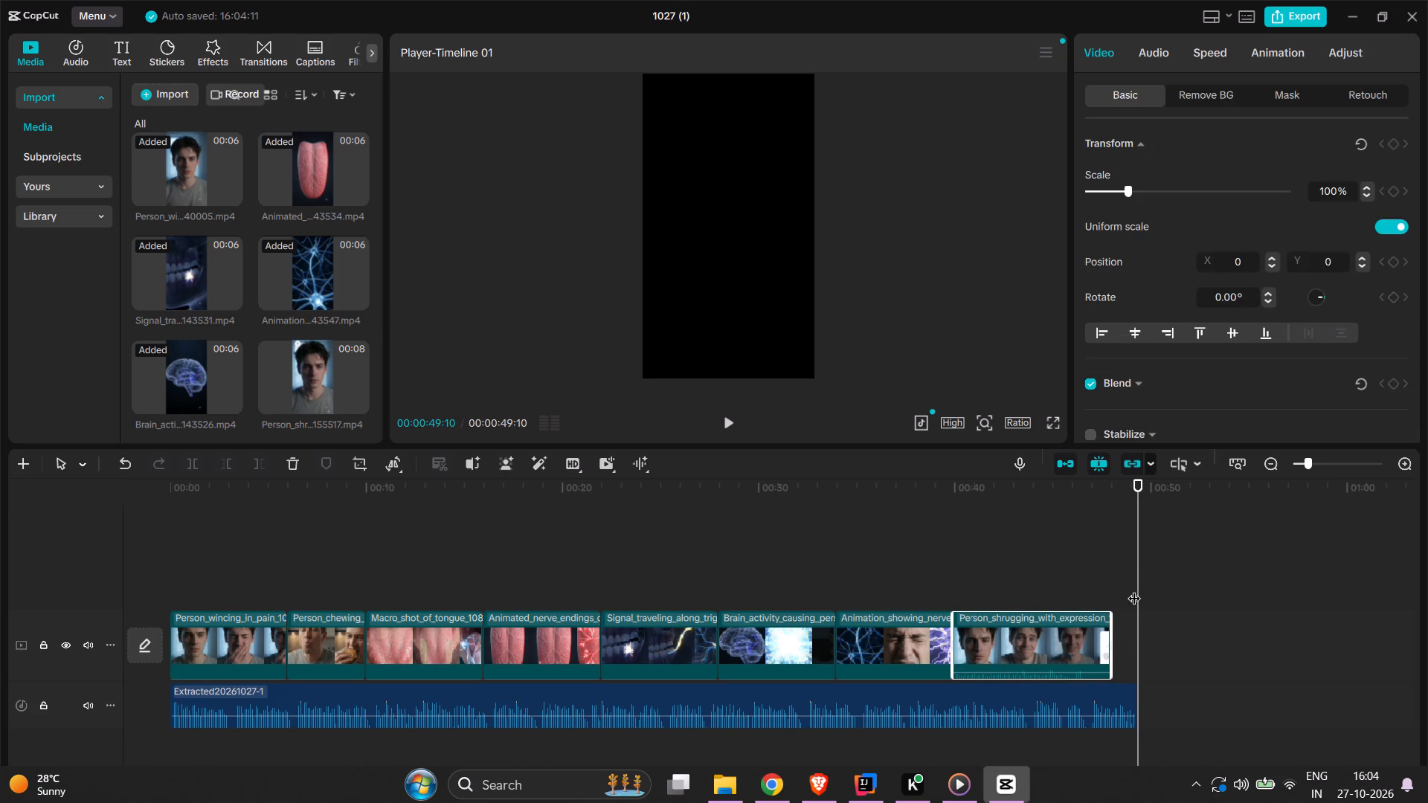
pyautogui.moveTo(1141, 567); pyautogui.dragTo(898, 477)
pyautogui.press('space')
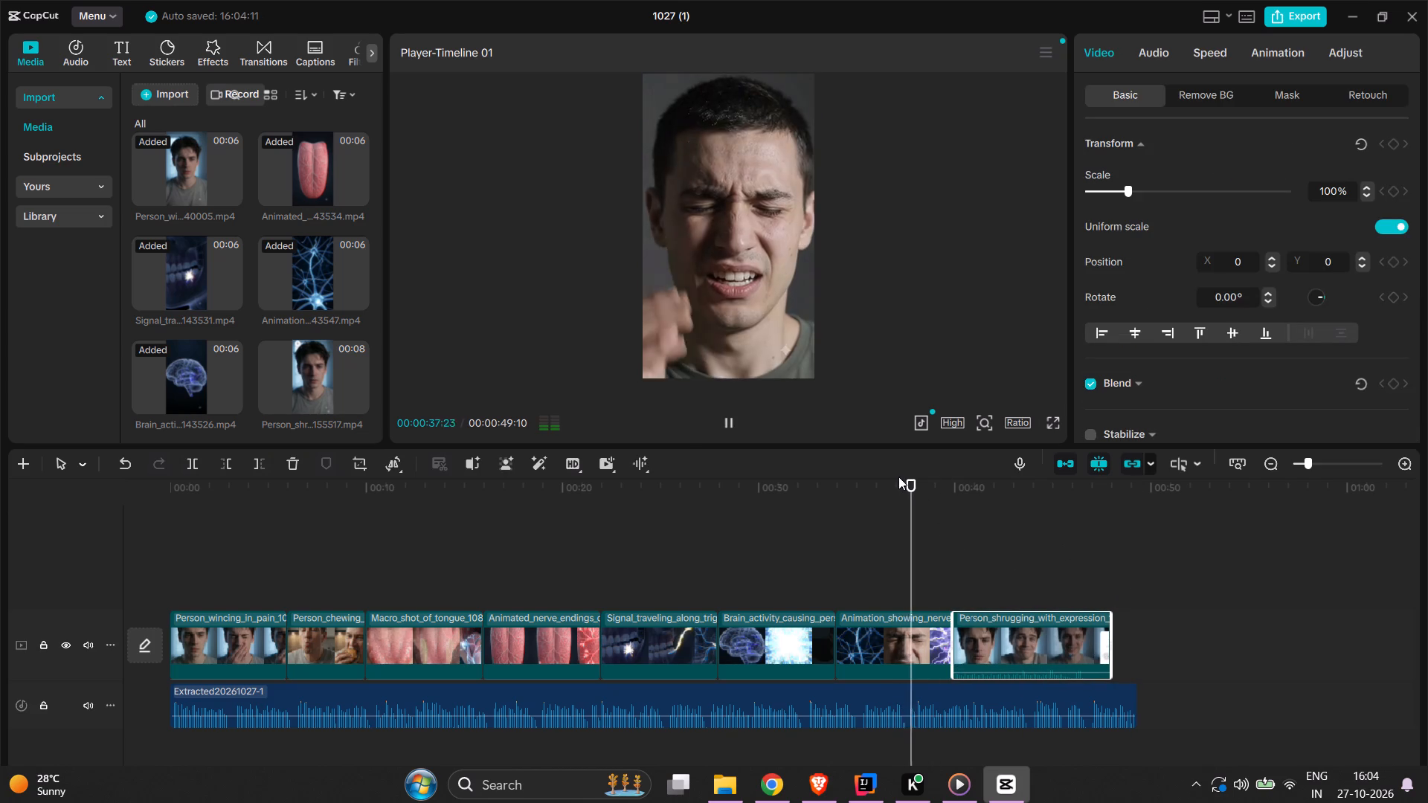
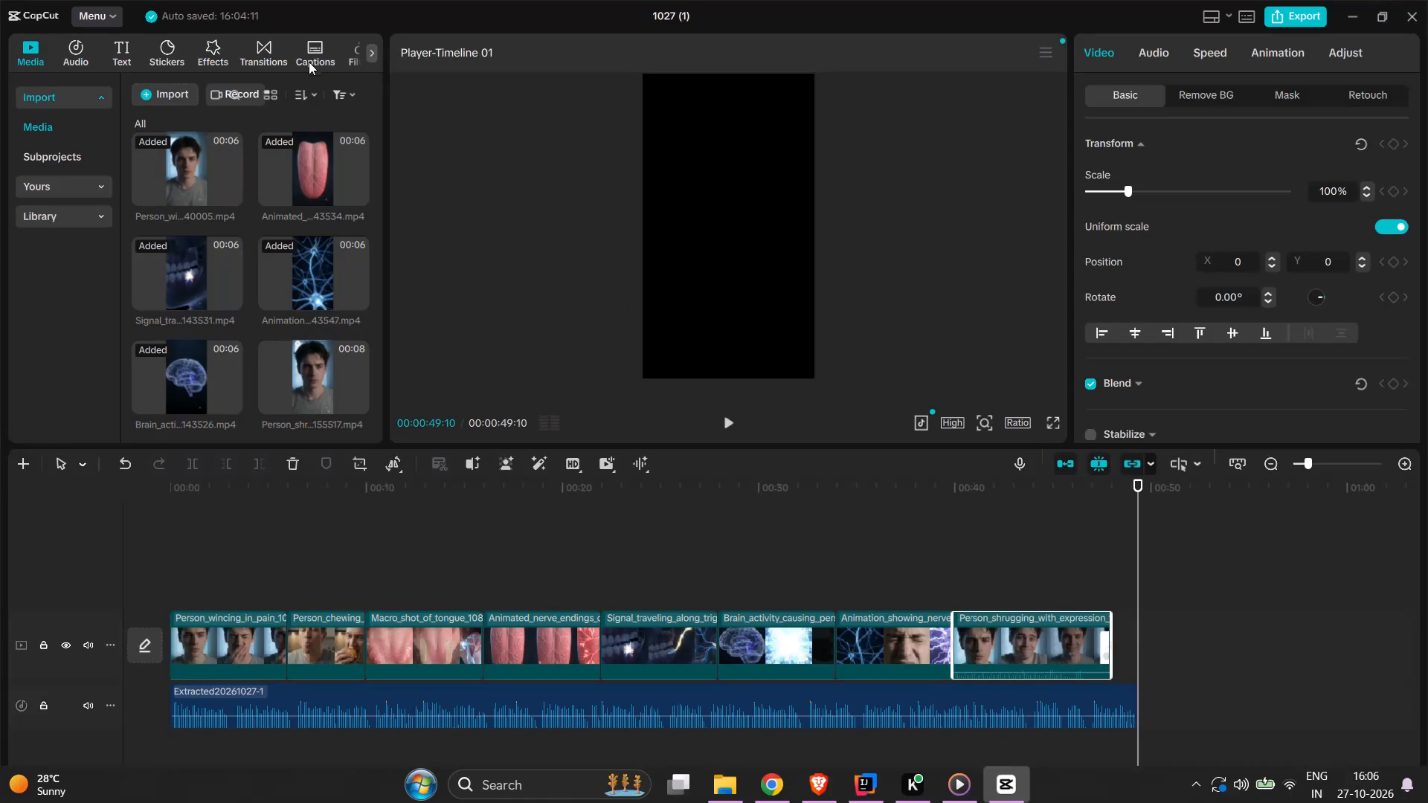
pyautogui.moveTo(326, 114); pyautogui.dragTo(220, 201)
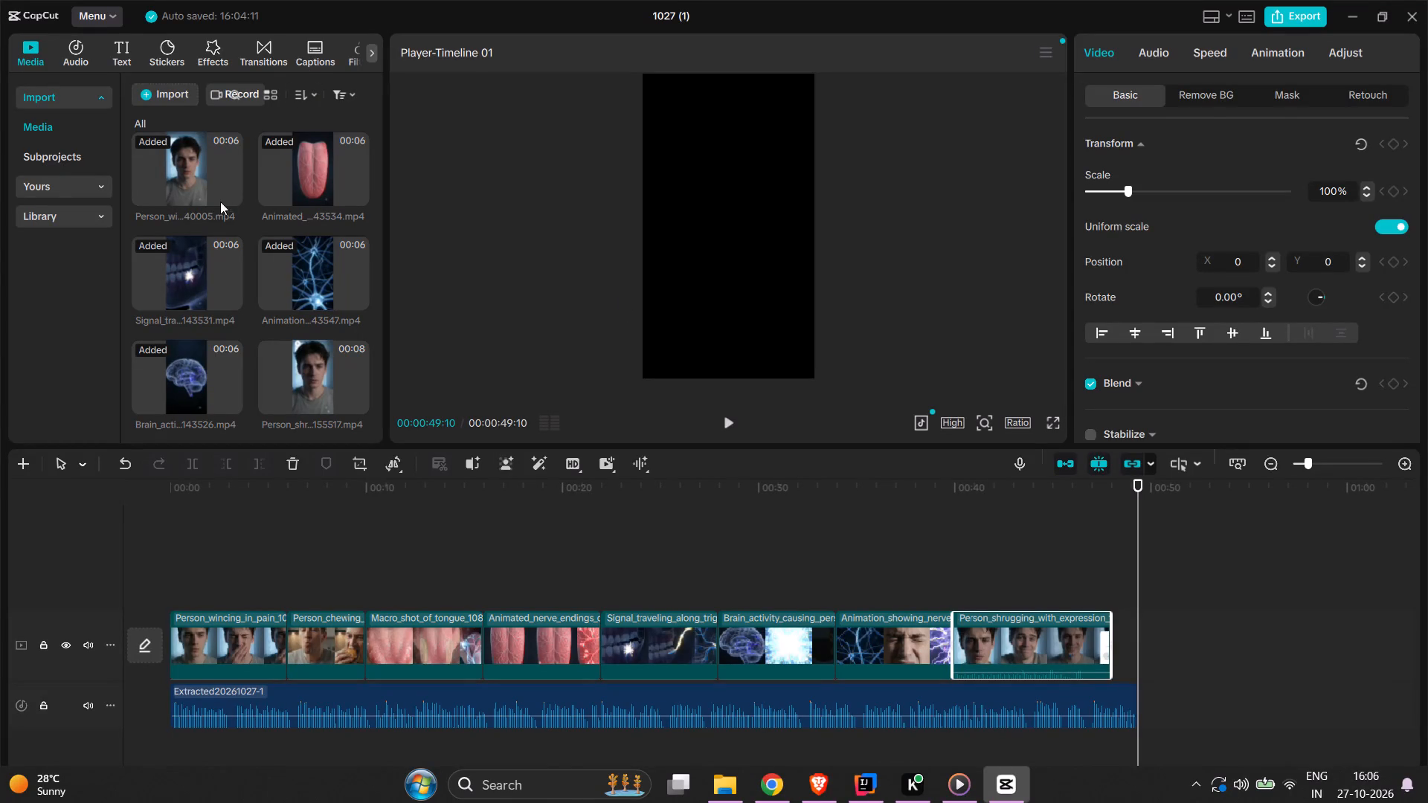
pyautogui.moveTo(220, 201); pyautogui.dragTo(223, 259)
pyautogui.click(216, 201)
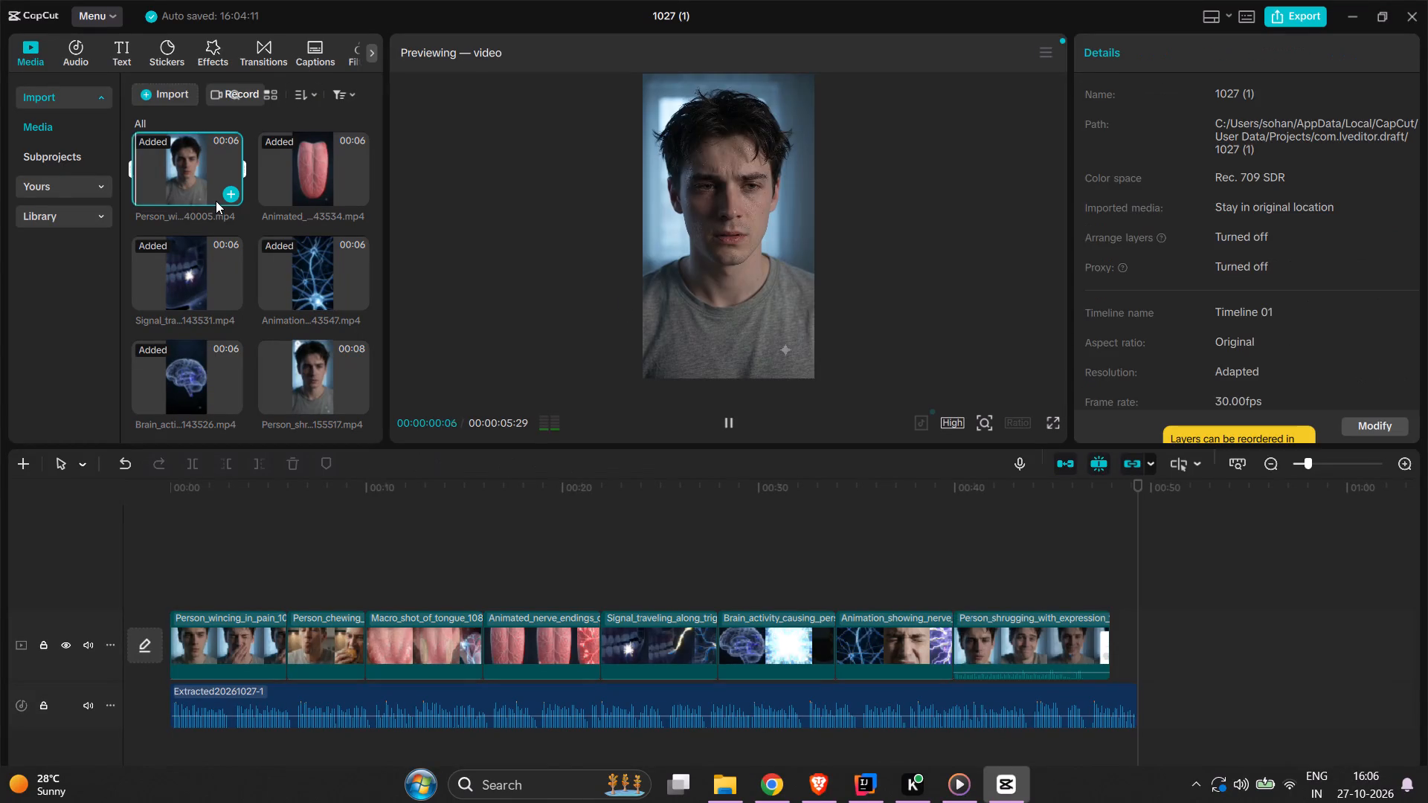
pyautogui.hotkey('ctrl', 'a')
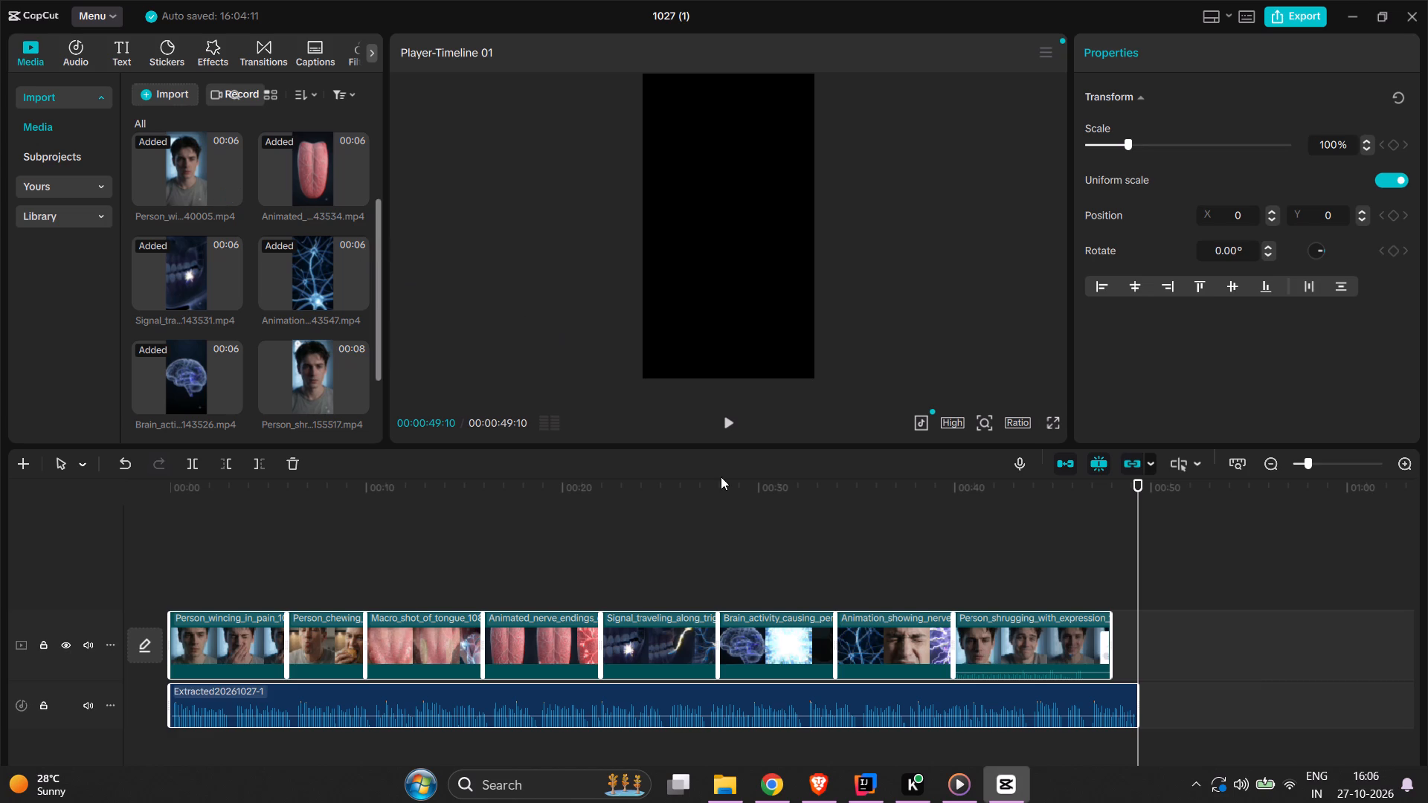
# Slow the final shrugging clip to 0.86x speed, lasting 9.3 s, so that it ends together with the voiceover.
pyautogui.click(1003, 611)
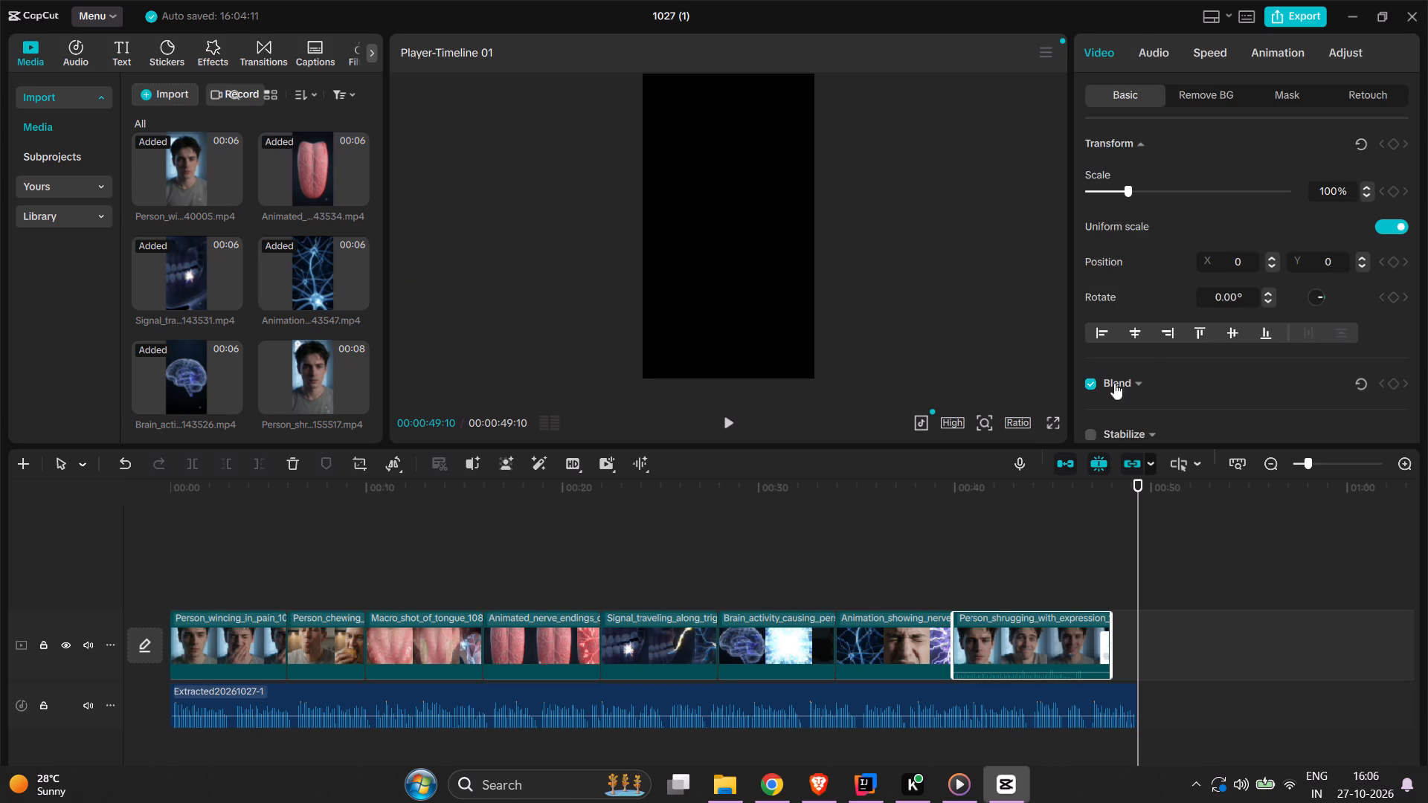
pyautogui.click(1209, 56)
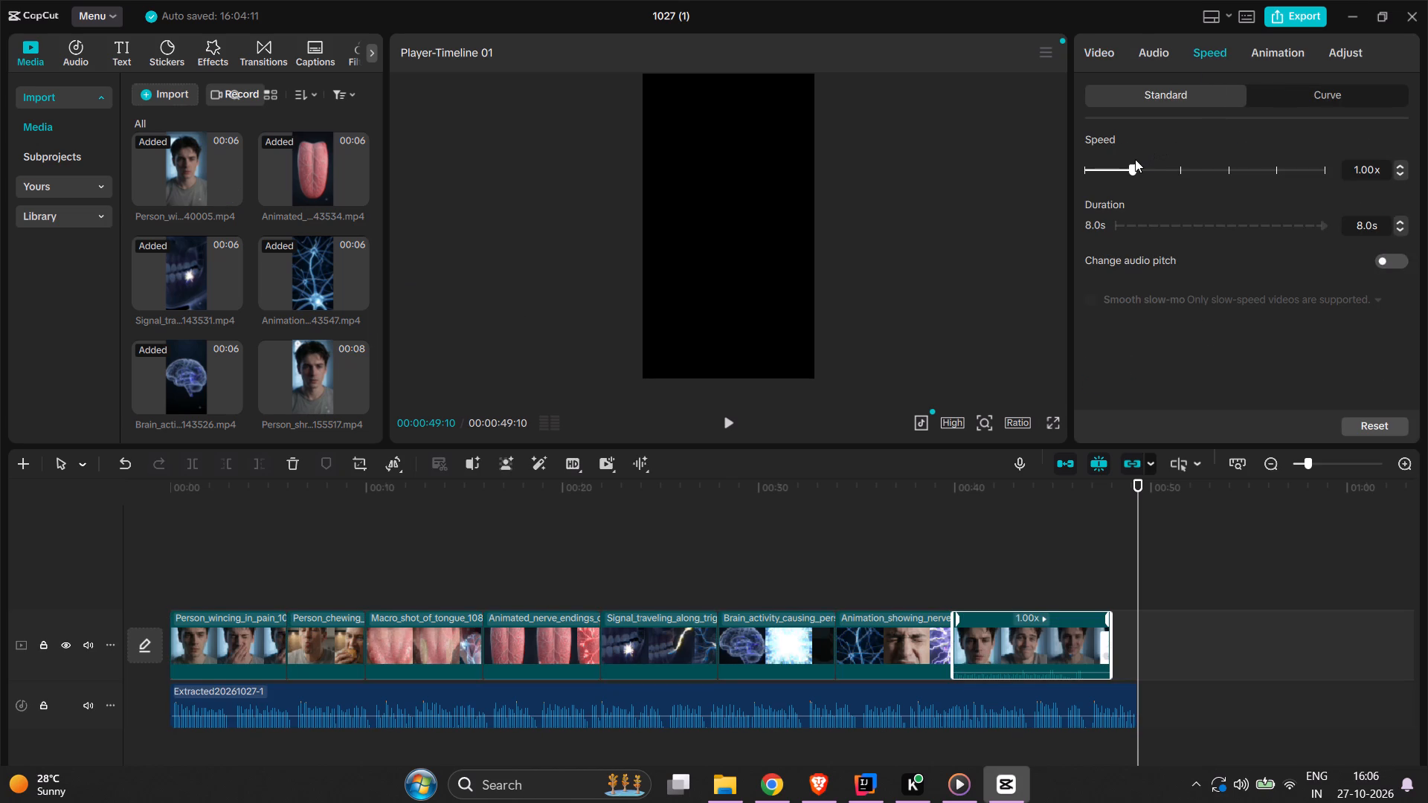
pyautogui.moveTo(1131, 162); pyautogui.dragTo(1179, 172)
pyautogui.moveTo(1179, 172); pyautogui.dragTo(1115, 171)
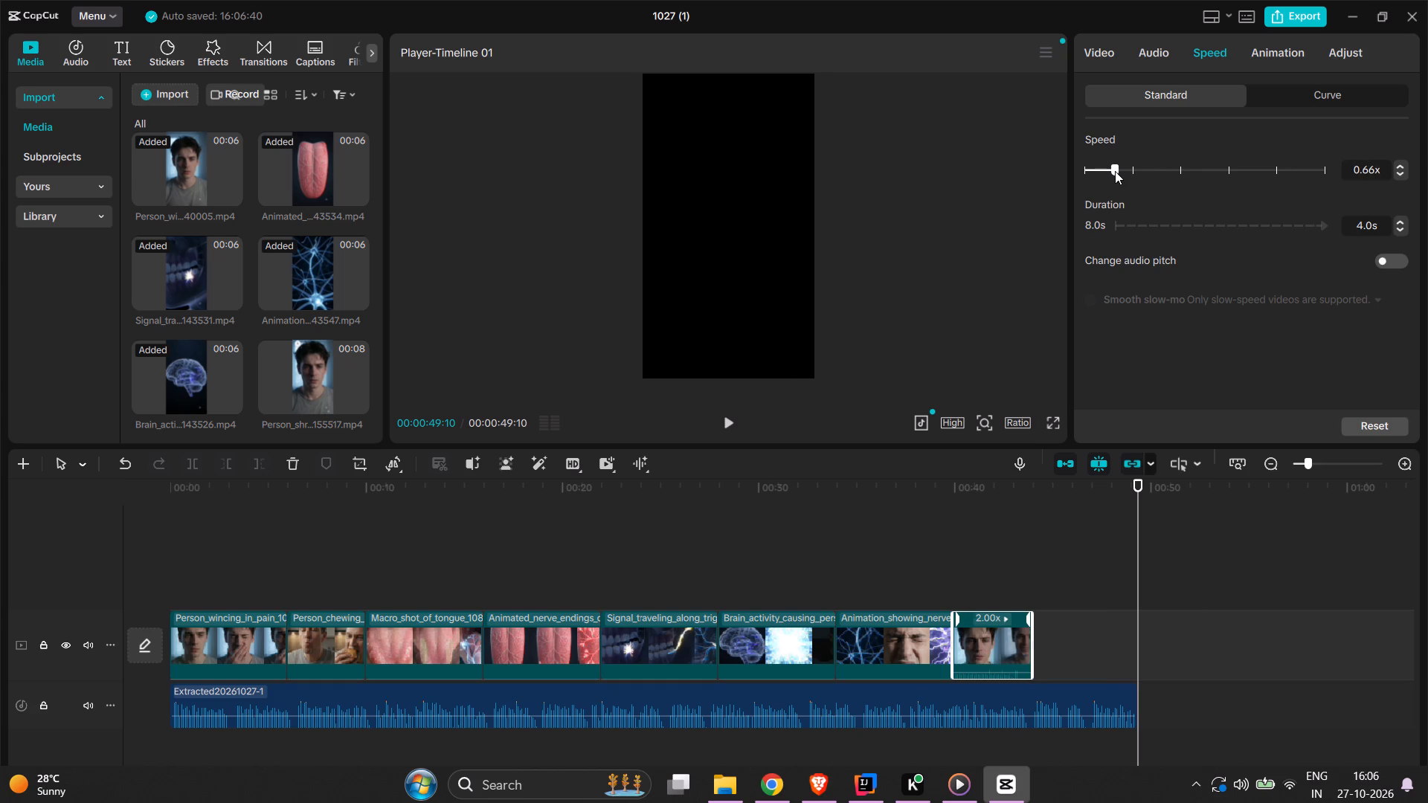
pyautogui.click(1115, 171)
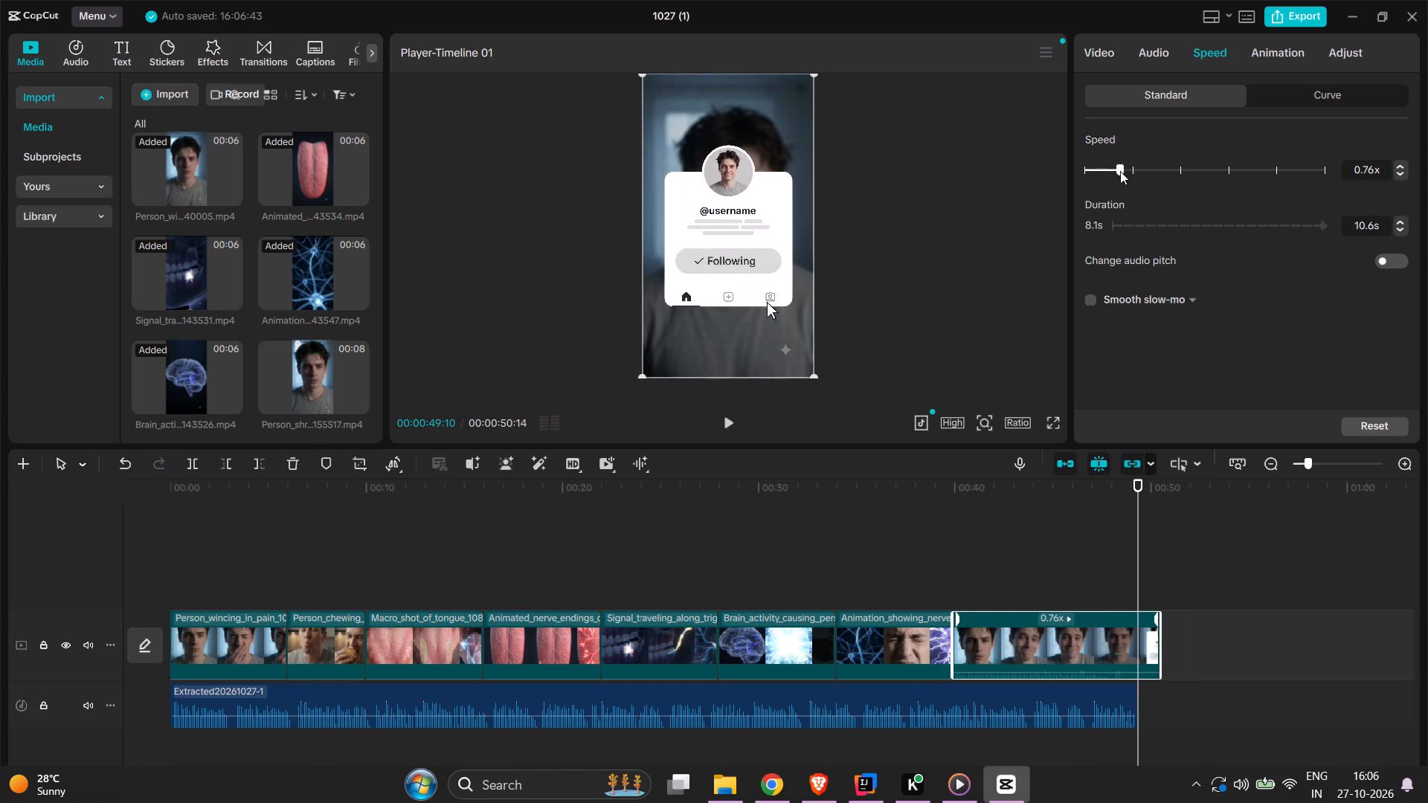
pyautogui.click(1120, 171)
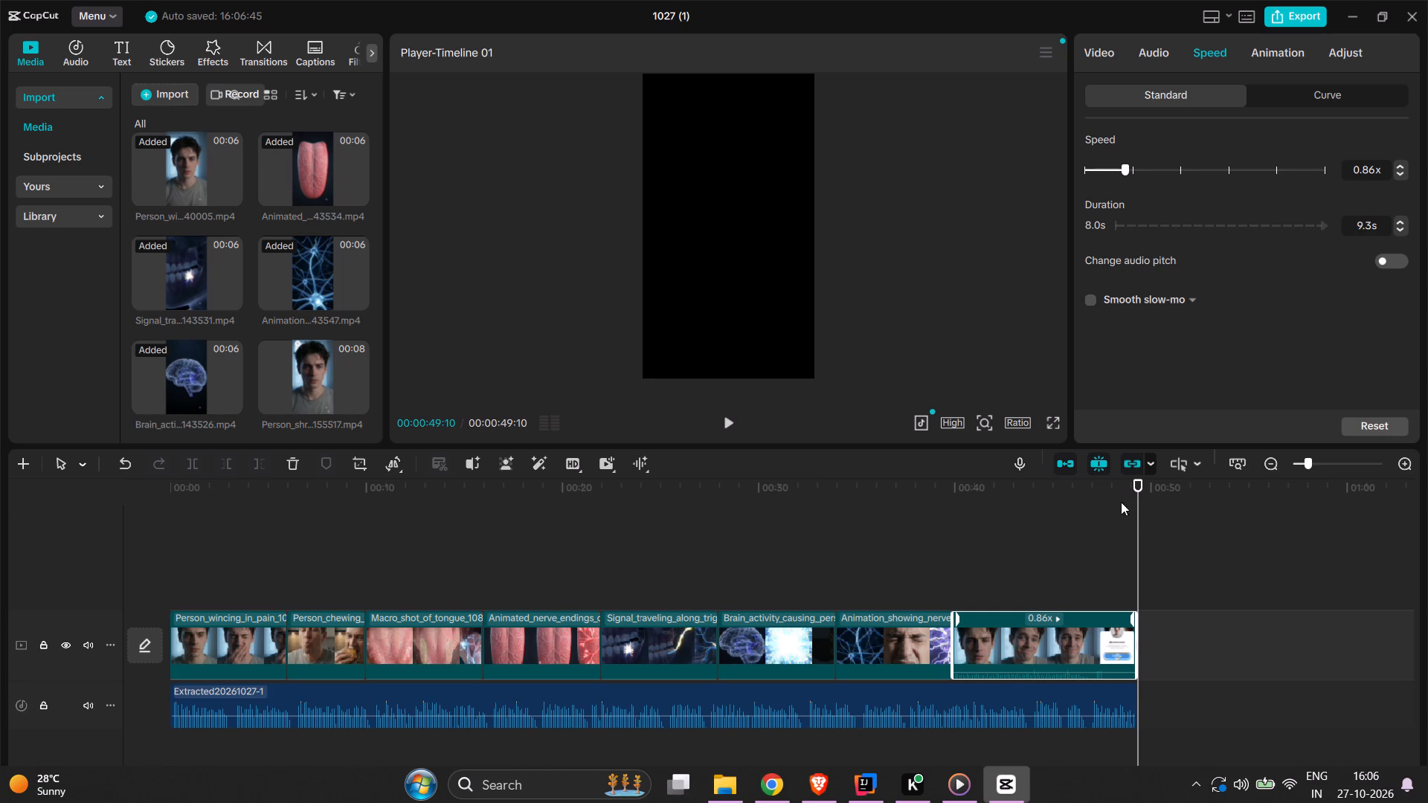
# Play back the slowed shrugging clip through to the end of the timeline to check it against the voiceover.
pyautogui.moveTo(1139, 513); pyautogui.dragTo(1061, 525)
pyautogui.press('space')
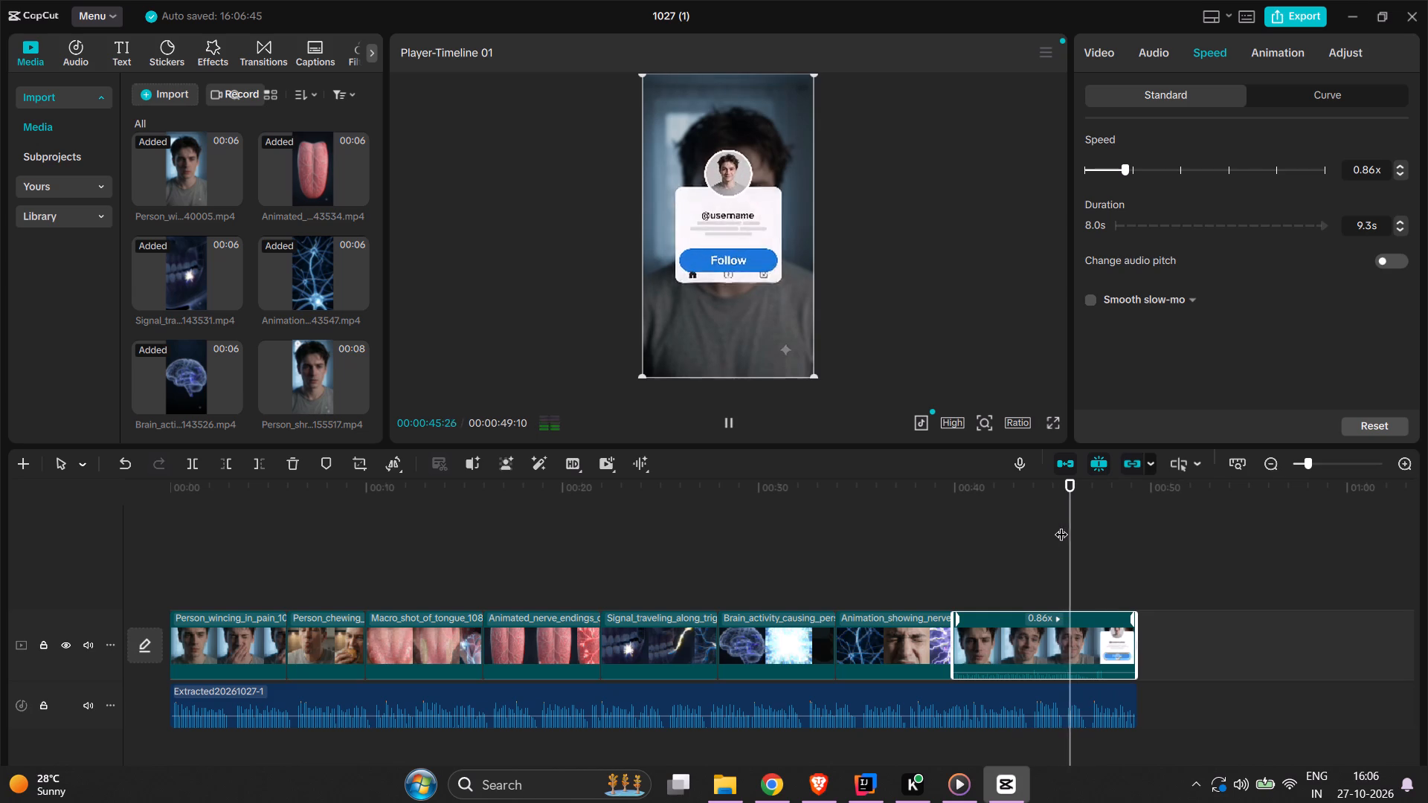
pyautogui.moveTo(1061, 525); pyautogui.dragTo(970, 522)
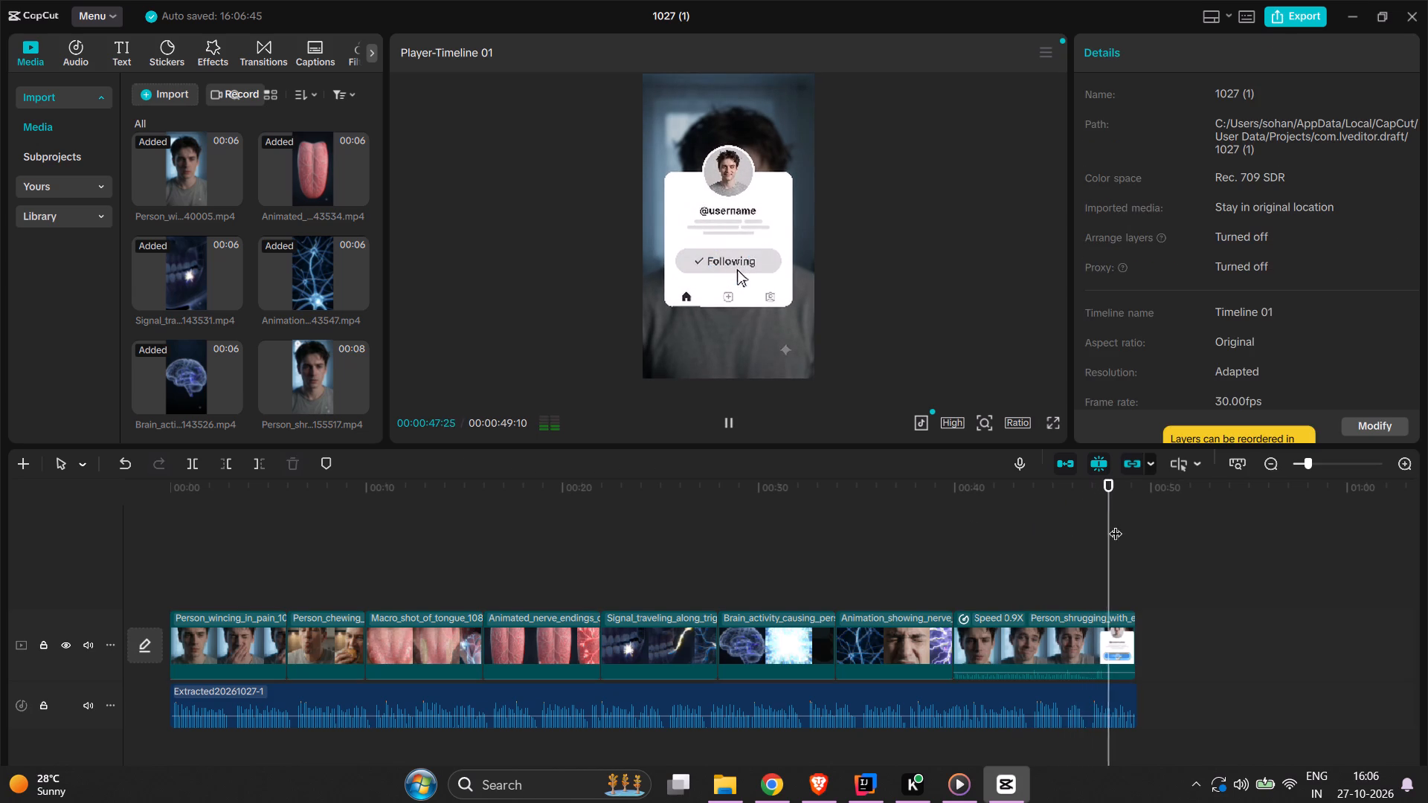
pyautogui.moveTo(1112, 524); pyautogui.dragTo(1048, 520)
pyautogui.press('space')
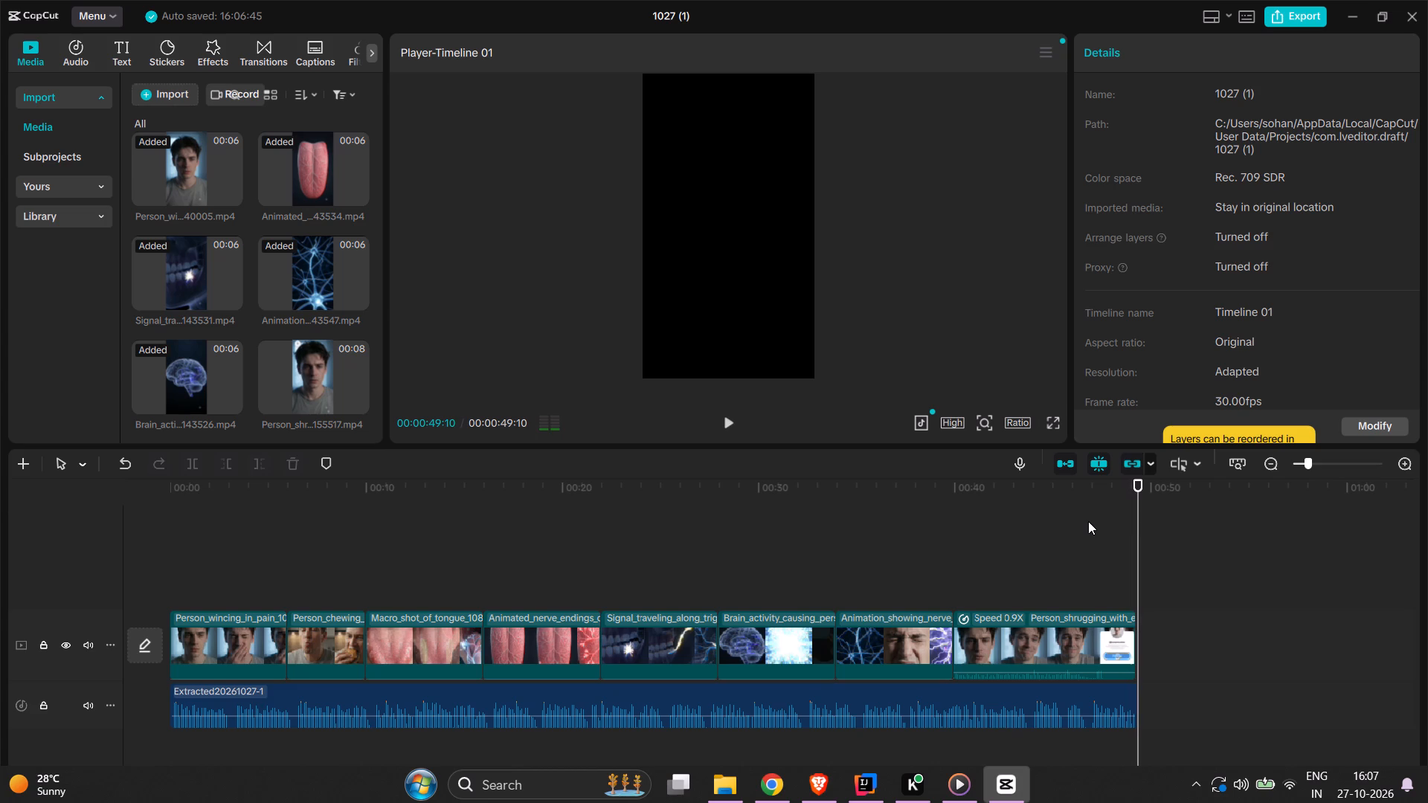
# Scrub back through the clips and return the playhead to the very start of the timeline.
pyautogui.moveTo(1139, 523); pyautogui.dragTo(917, 544)
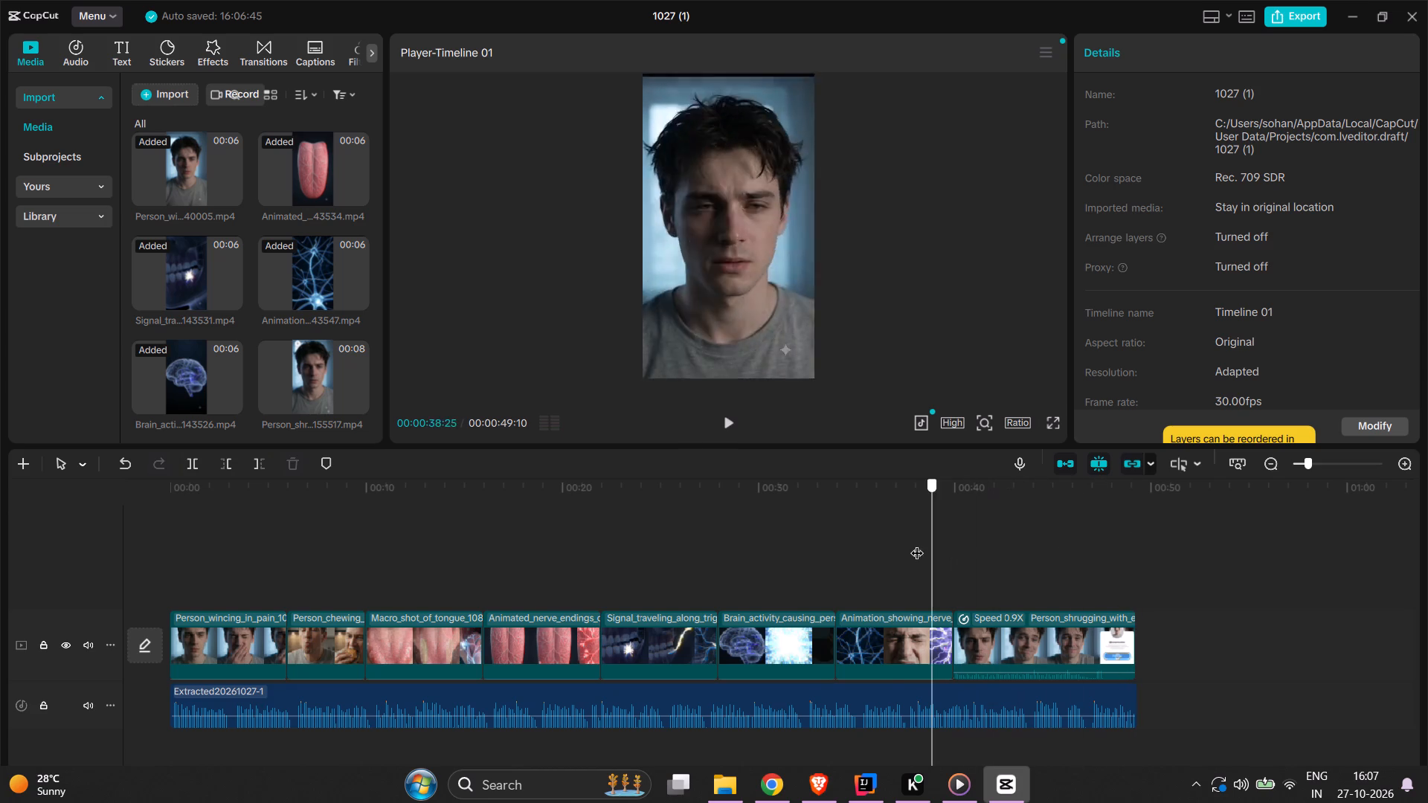
pyautogui.moveTo(917, 544); pyautogui.dragTo(549, 521)
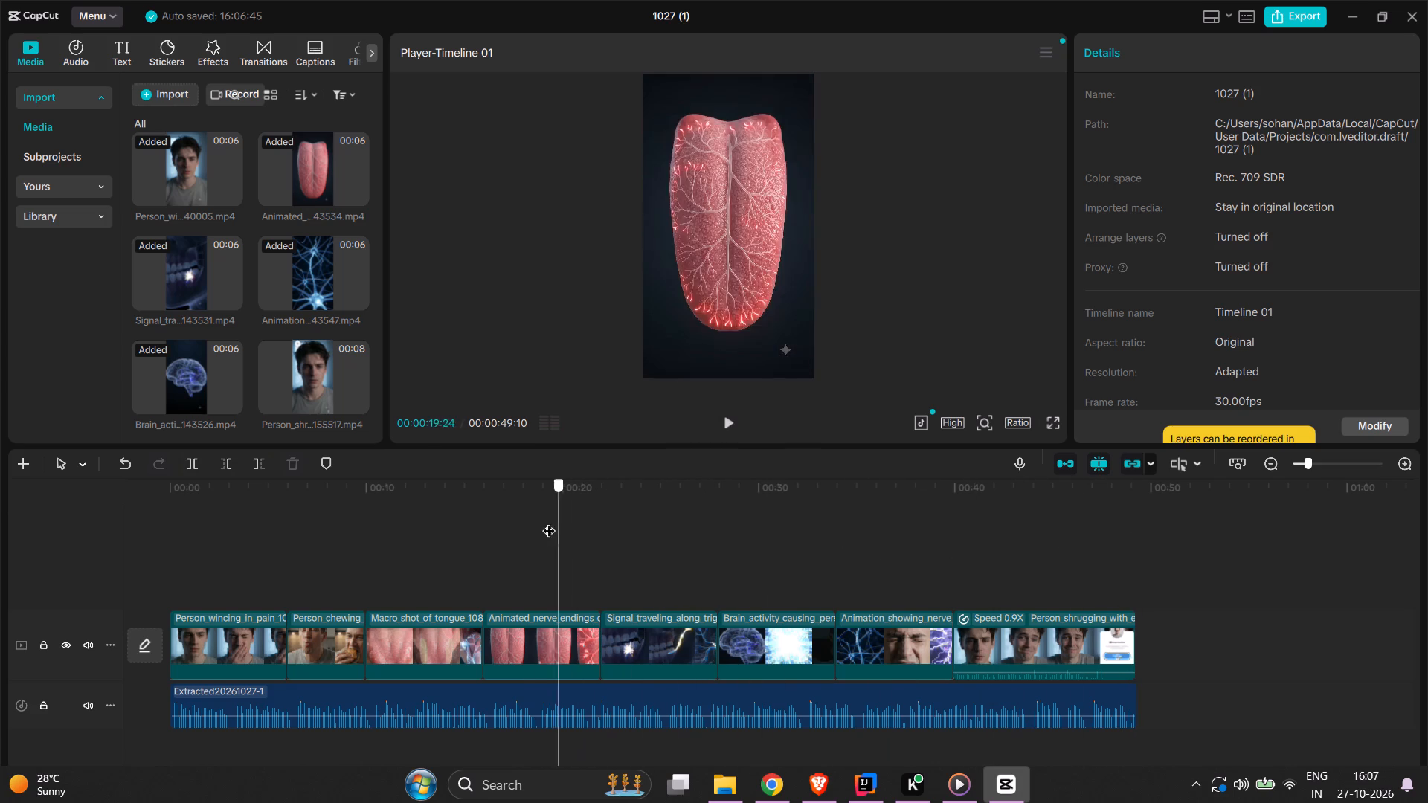
pyautogui.moveTo(549, 521); pyautogui.dragTo(231, 521)
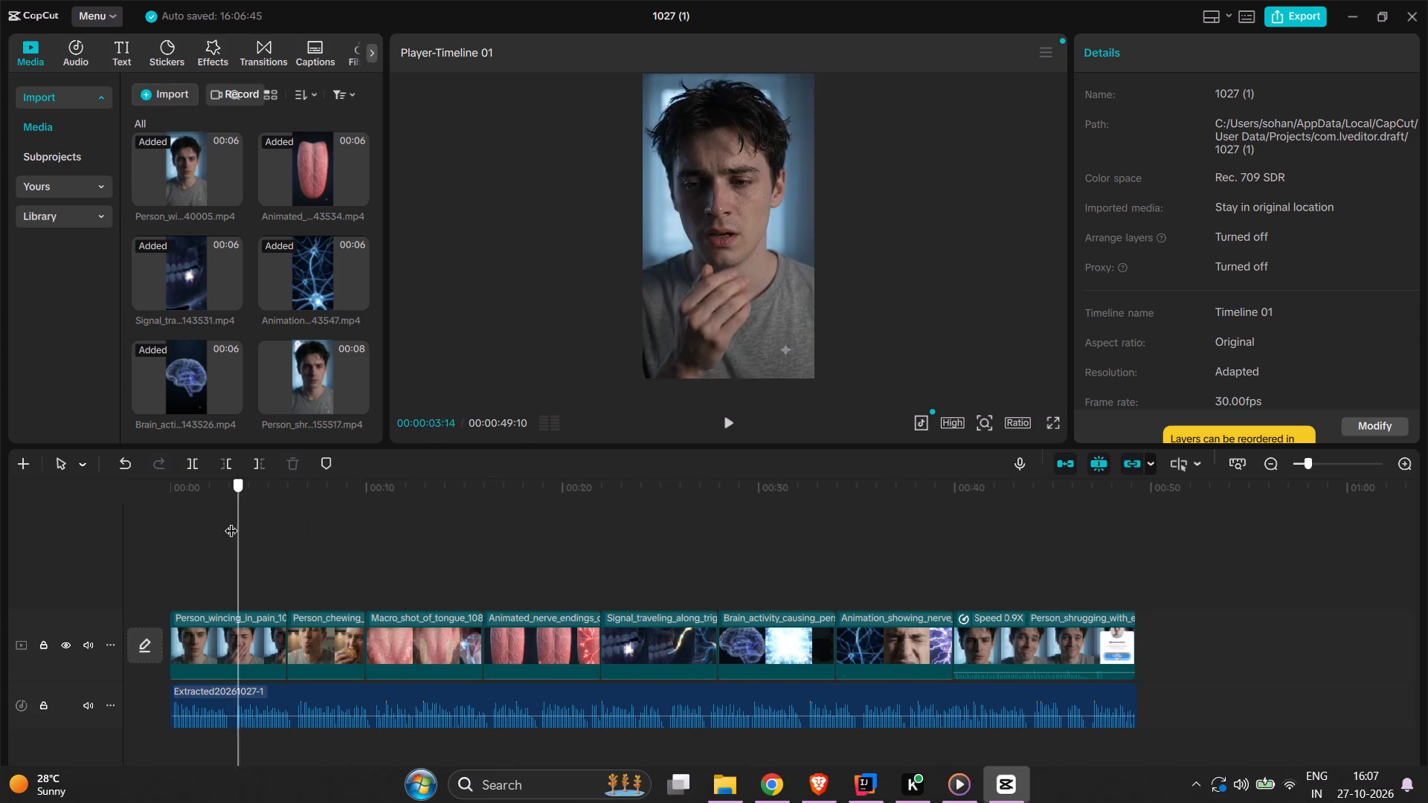
pyautogui.moveTo(231, 521); pyautogui.dragTo(106, 519)
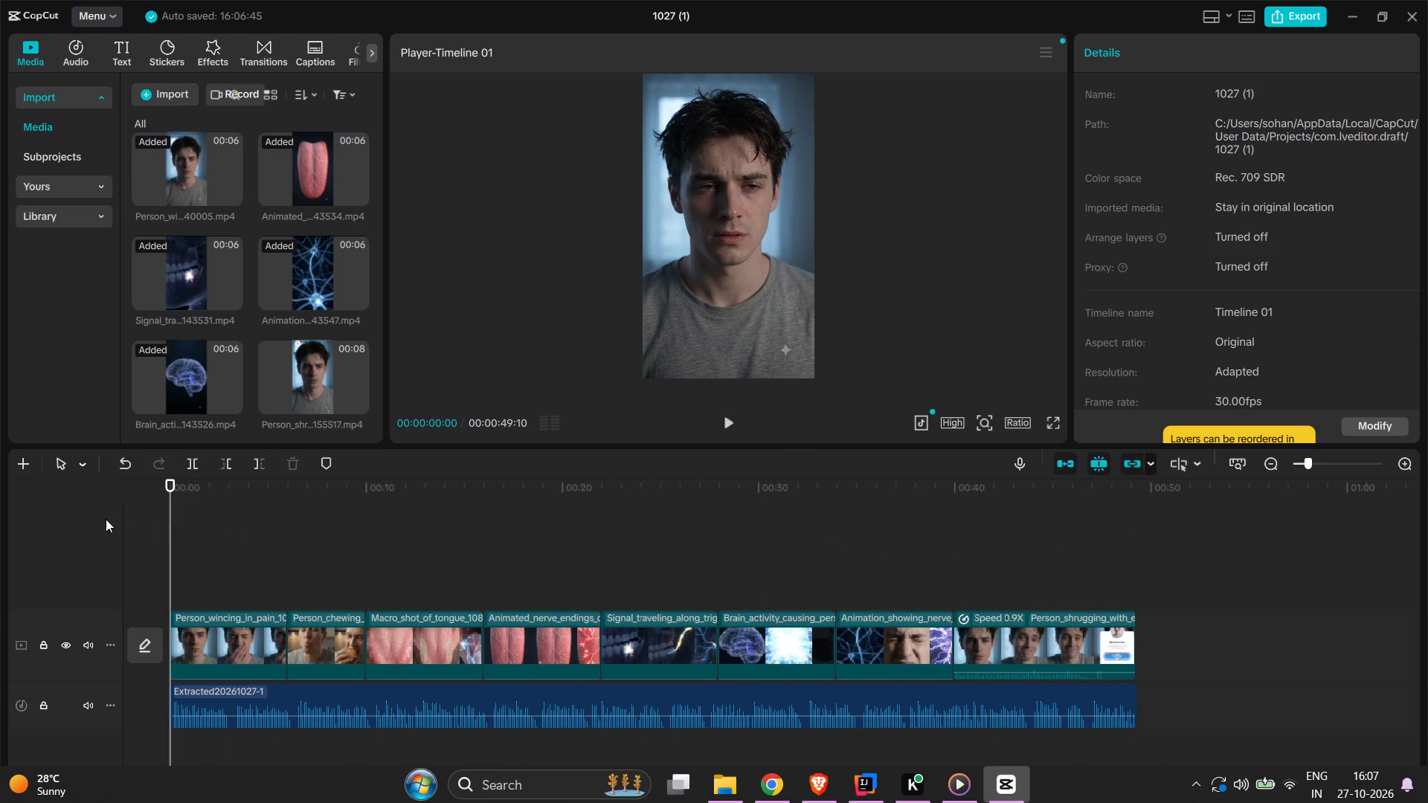
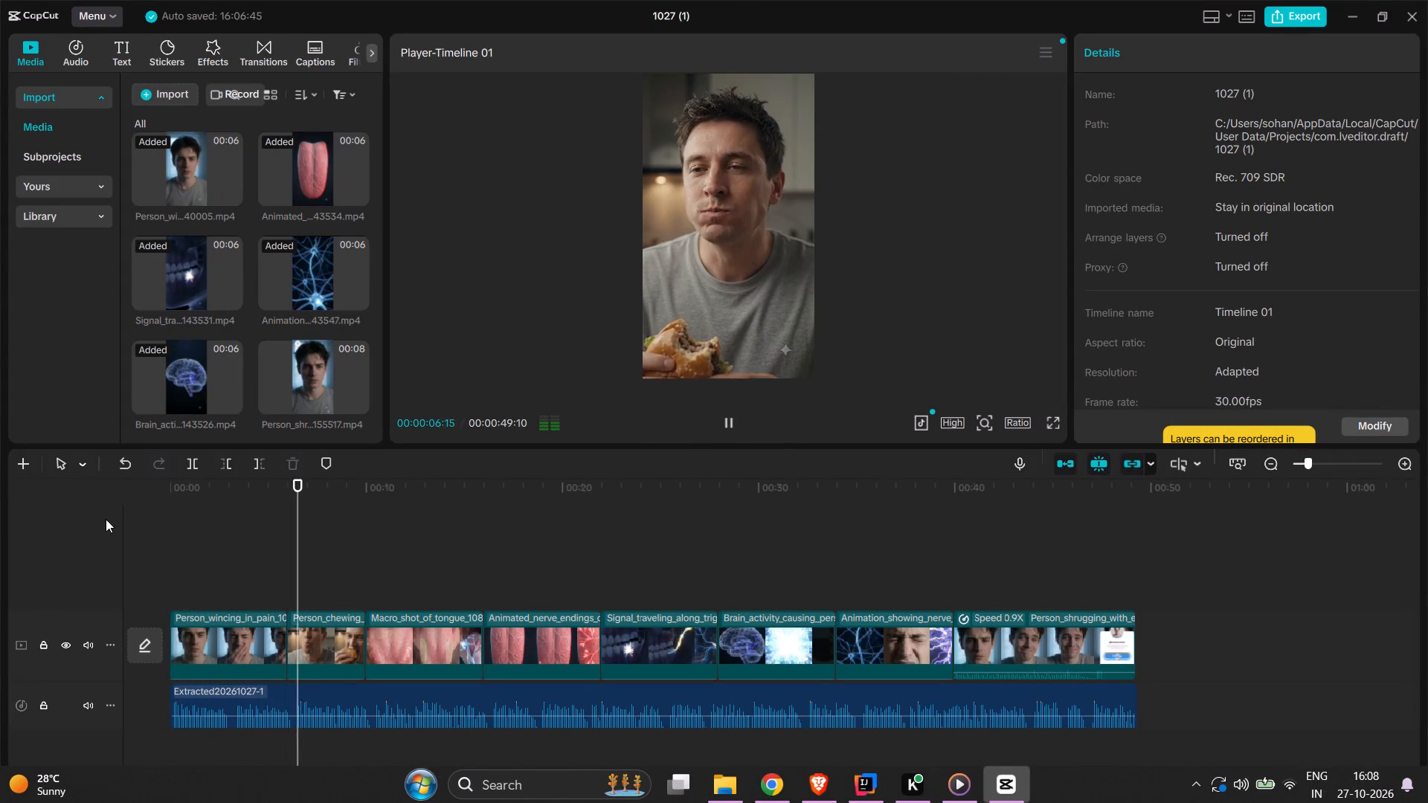
# Move the burger-chewing clip to the very start of the main video track, ahead of the wincing clip.
pyautogui.moveTo(348, 628); pyautogui.dragTo(303, 625)
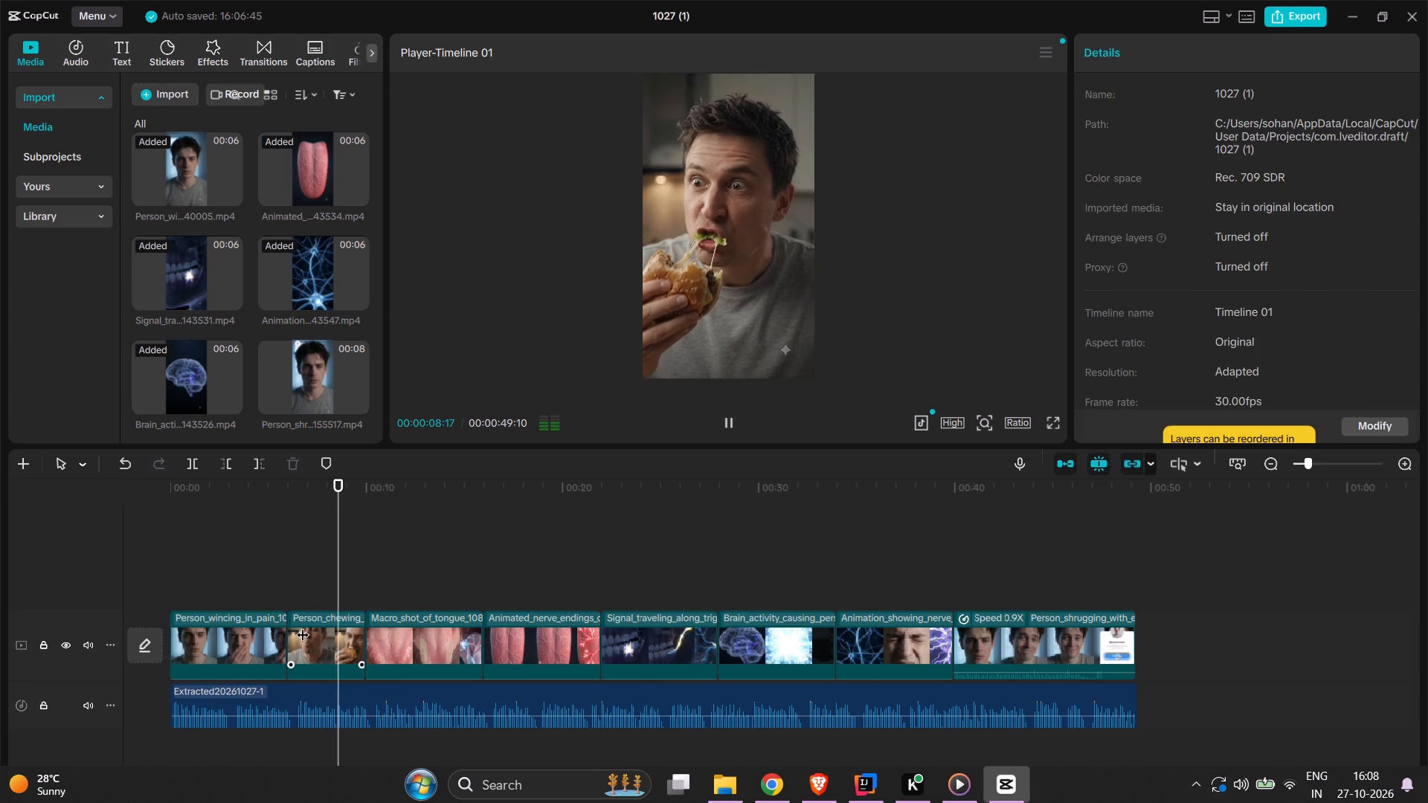
pyautogui.moveTo(303, 625); pyautogui.dragTo(184, 617)
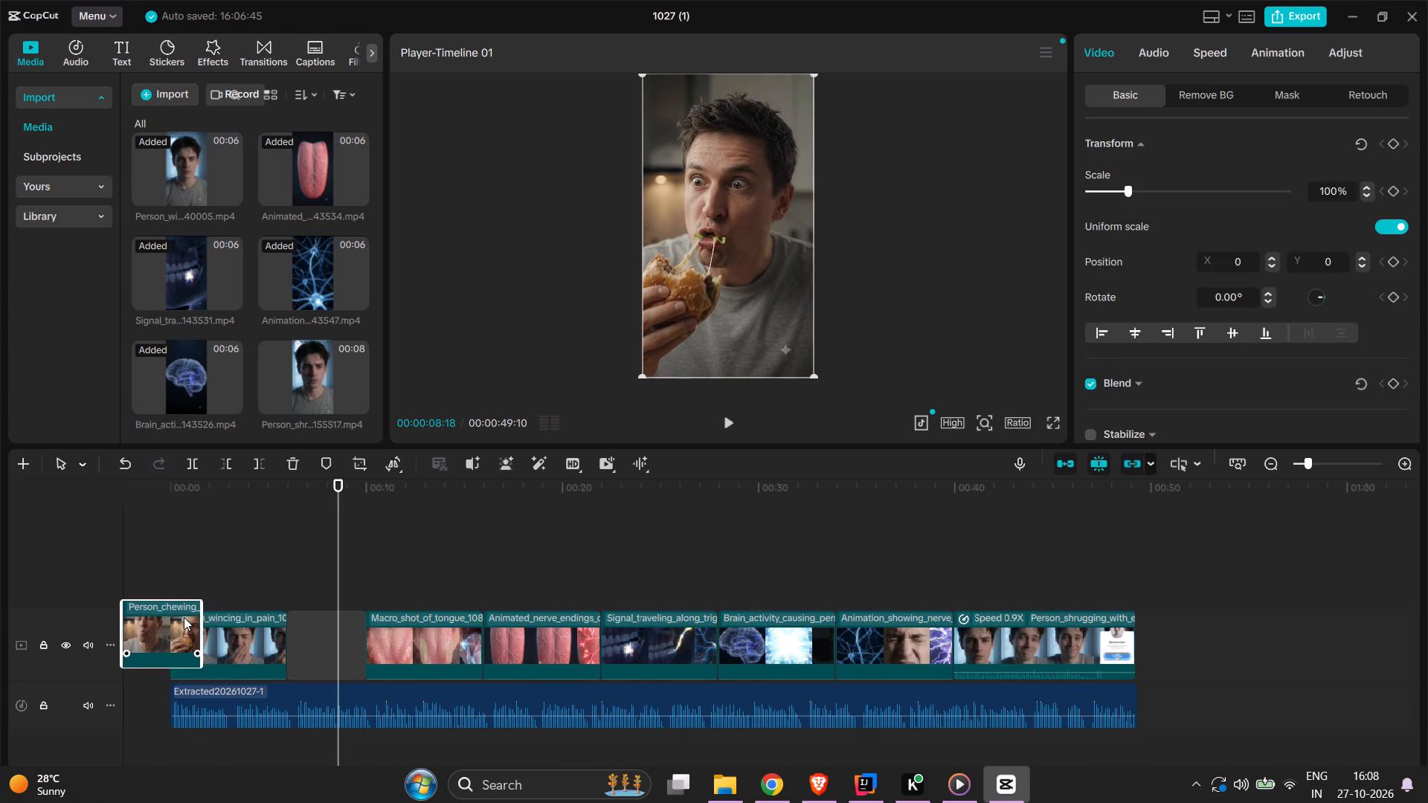
pyautogui.moveTo(184, 617); pyautogui.dragTo(341, 627)
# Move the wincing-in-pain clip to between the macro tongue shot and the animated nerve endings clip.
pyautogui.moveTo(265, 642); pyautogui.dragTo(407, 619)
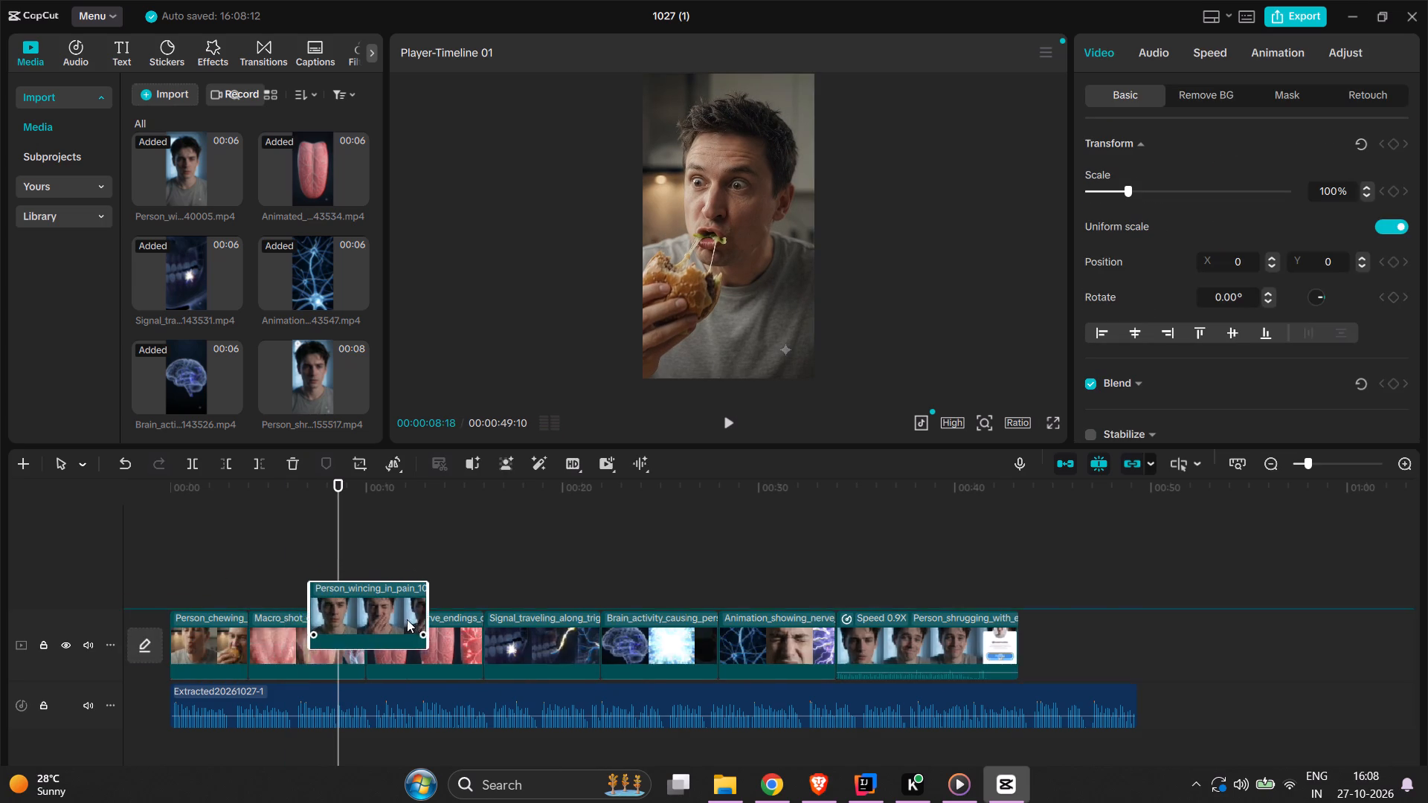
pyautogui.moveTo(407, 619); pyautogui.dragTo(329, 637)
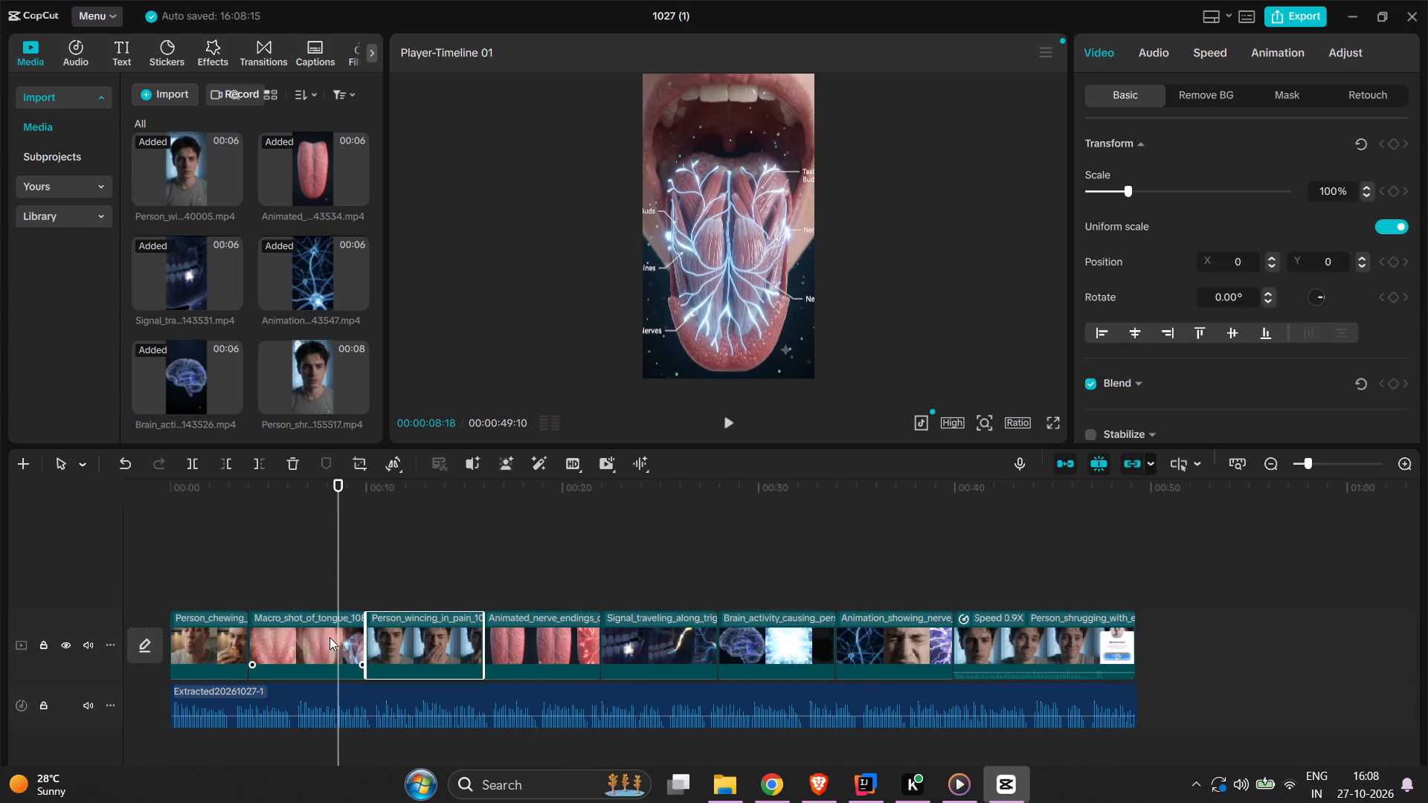
# Play the reordered opening clips from the start of the timeline, replaying the chewing clip, to check them against the voiceover.
pyautogui.moveTo(338, 585); pyautogui.dragTo(145, 584)
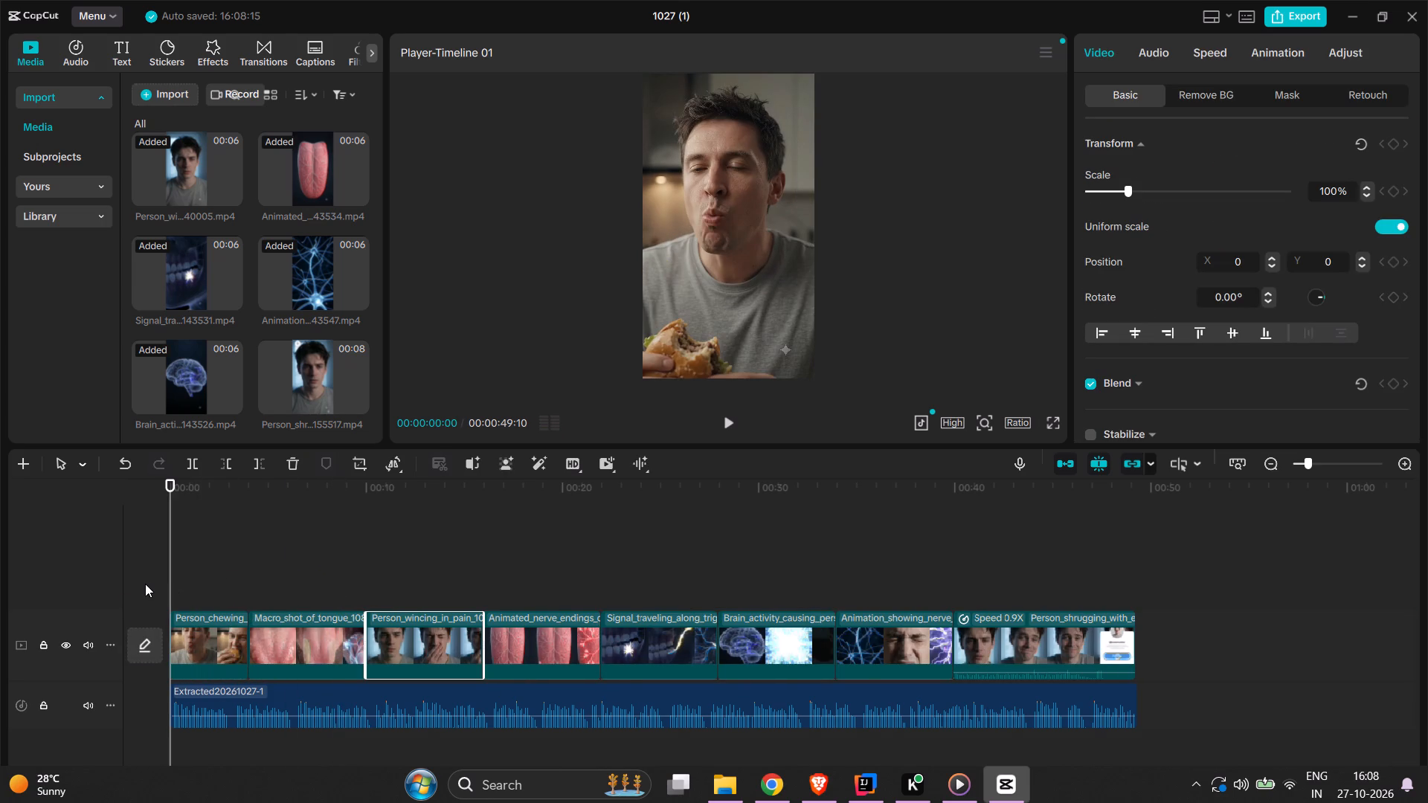
pyautogui.press('space')
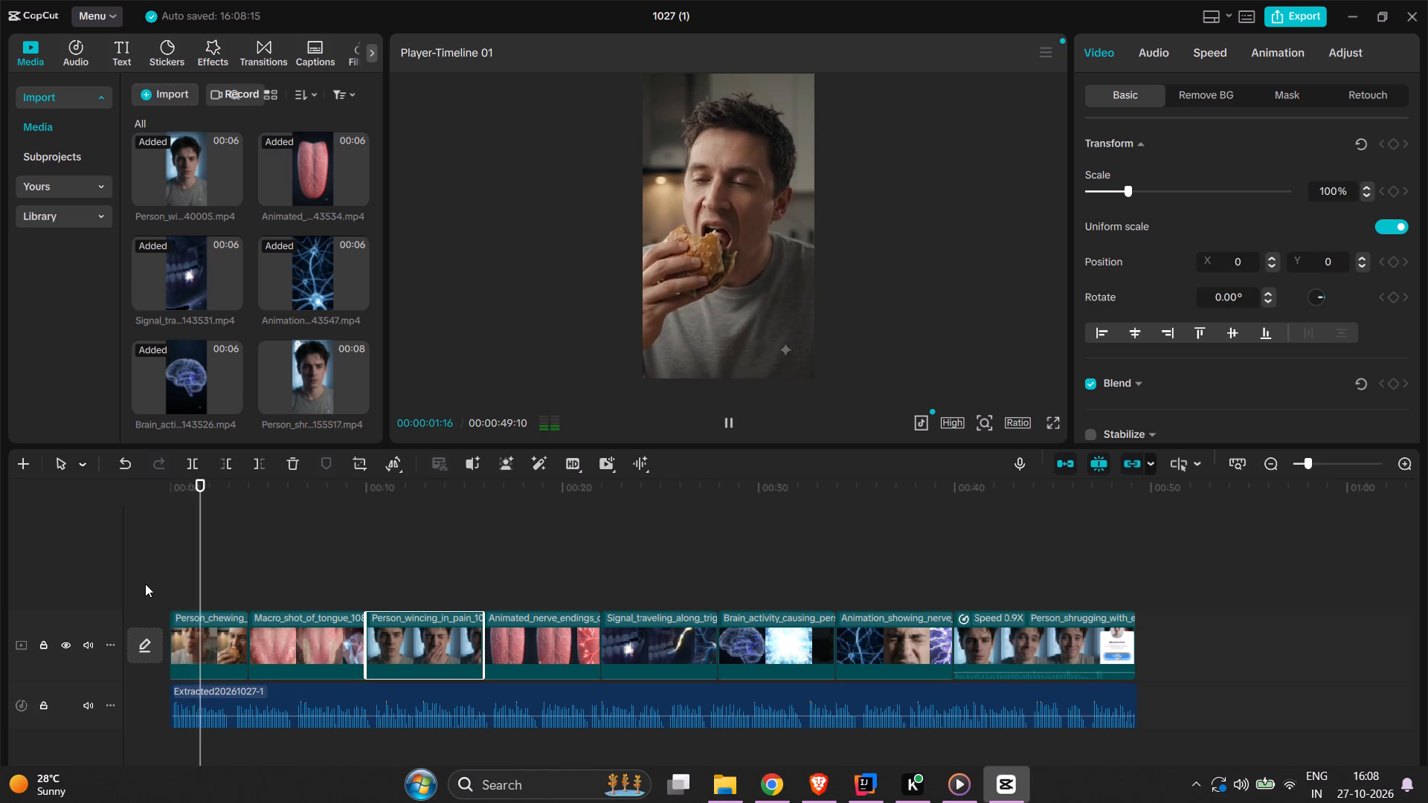
pyautogui.press('space')
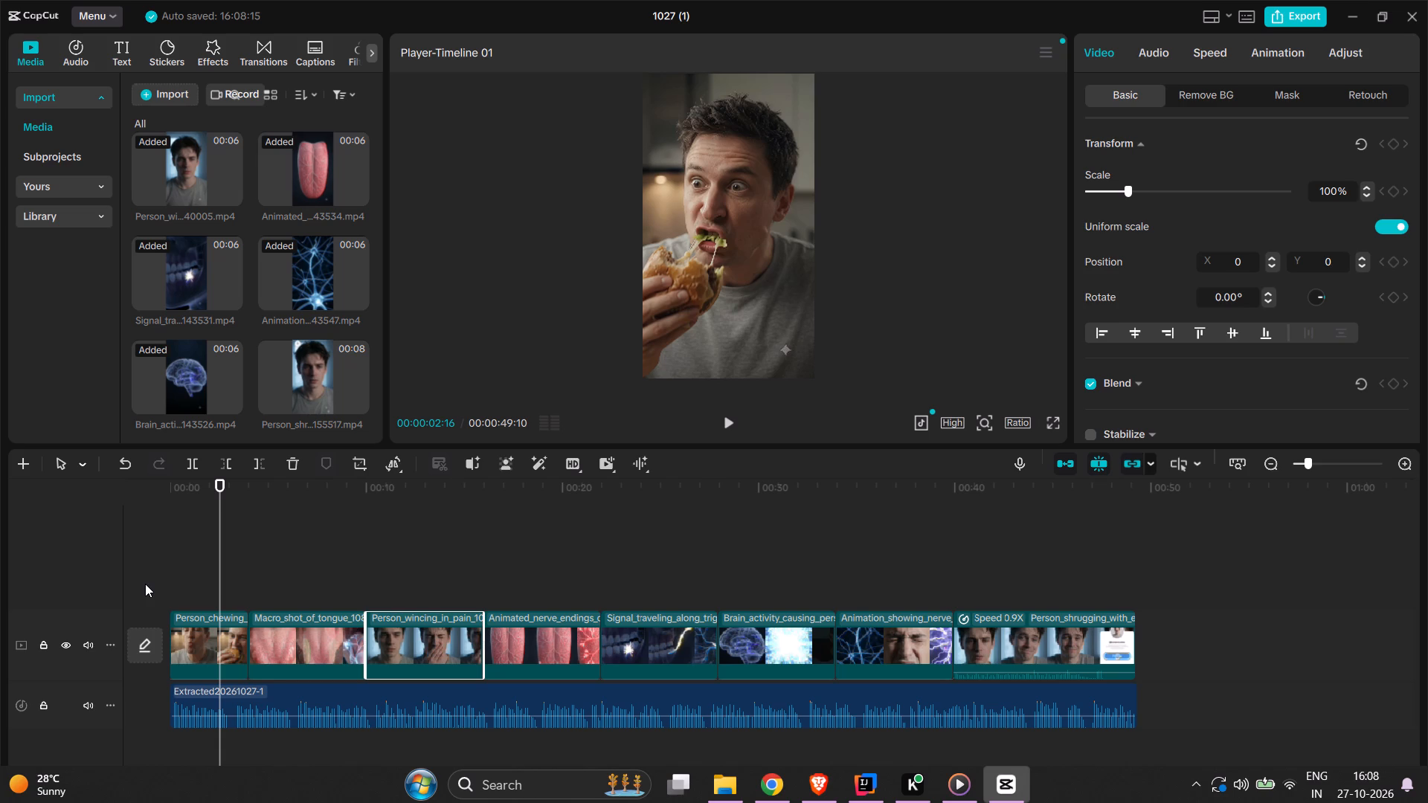
pyautogui.press('space')
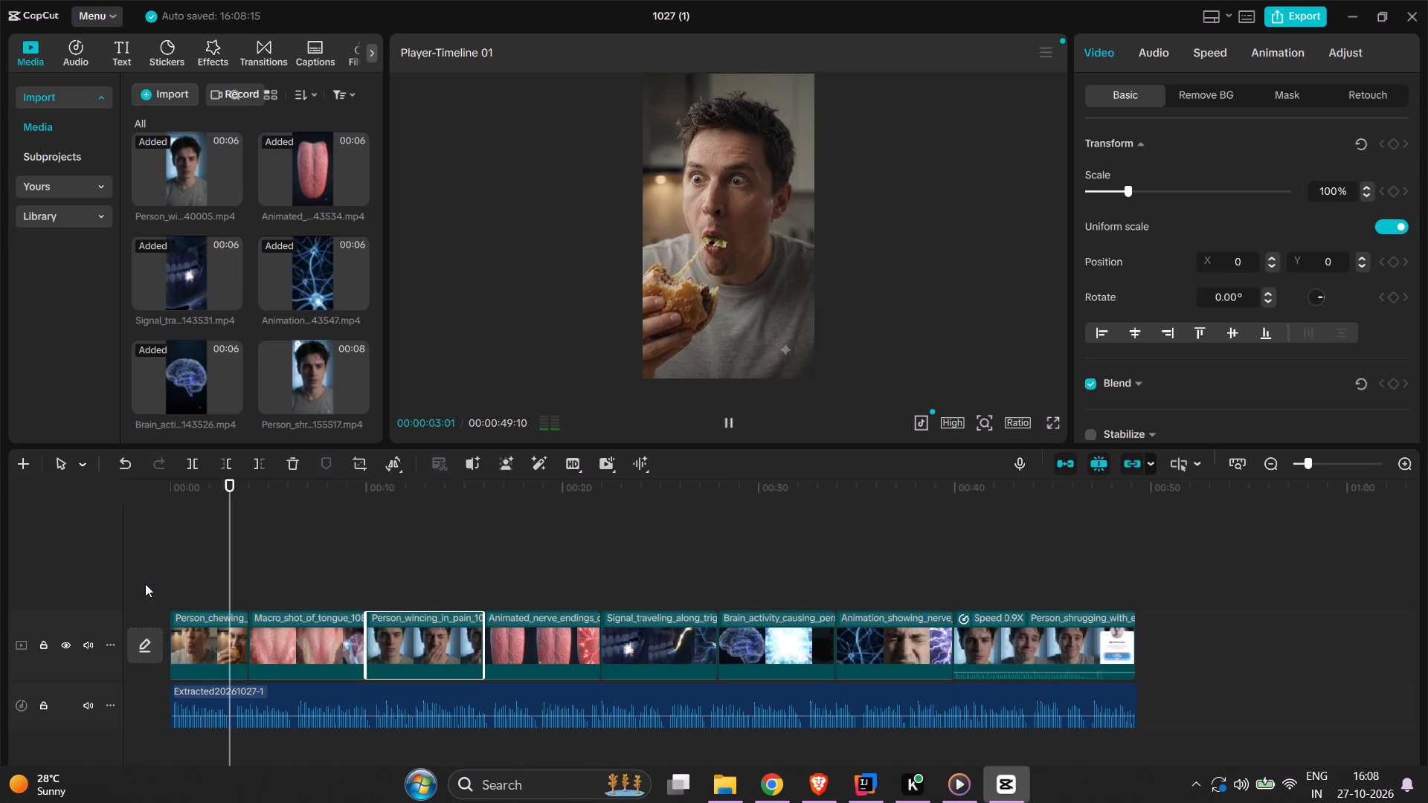
pyautogui.moveTo(256, 542); pyautogui.dragTo(164, 539)
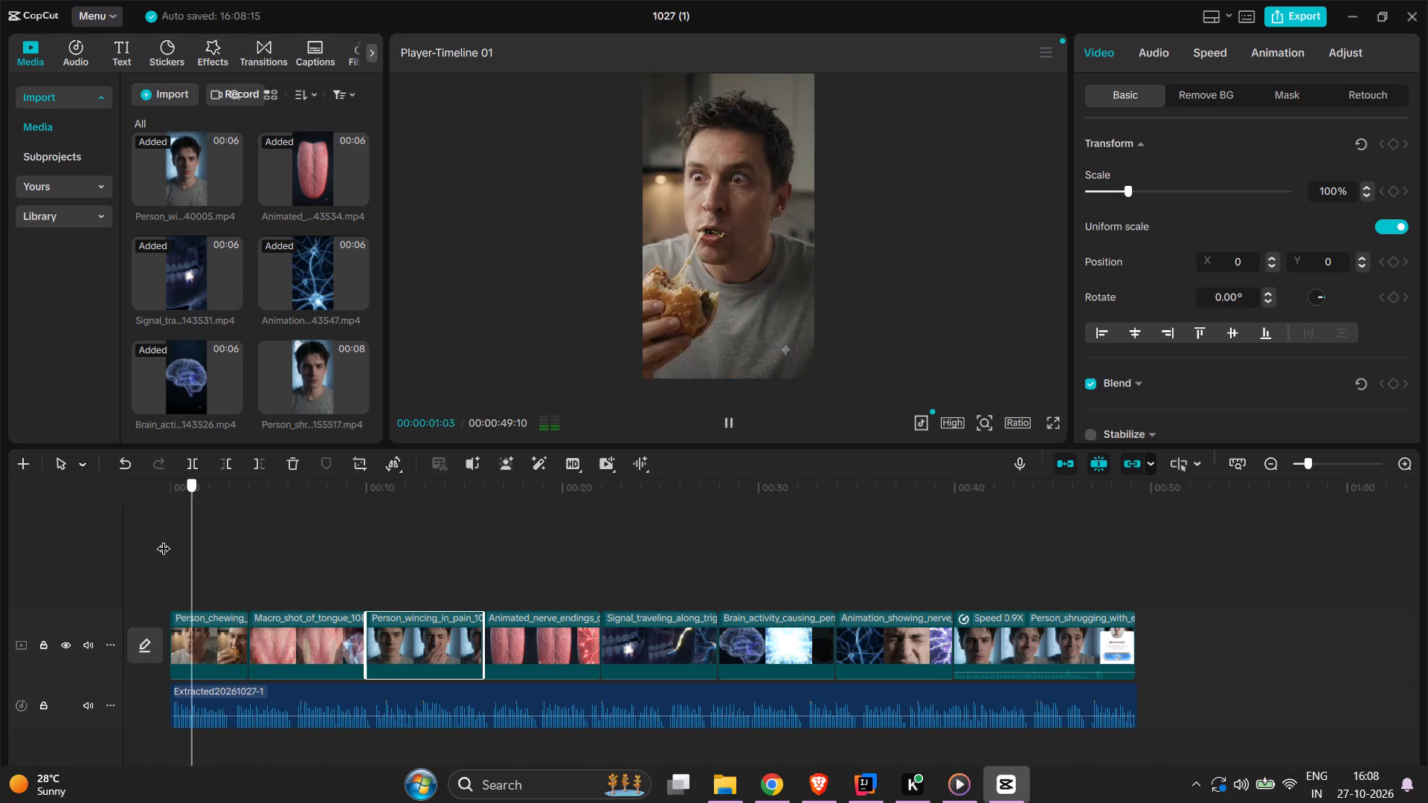
pyautogui.moveTo(164, 539); pyautogui.dragTo(80, 549)
pyautogui.press('space')
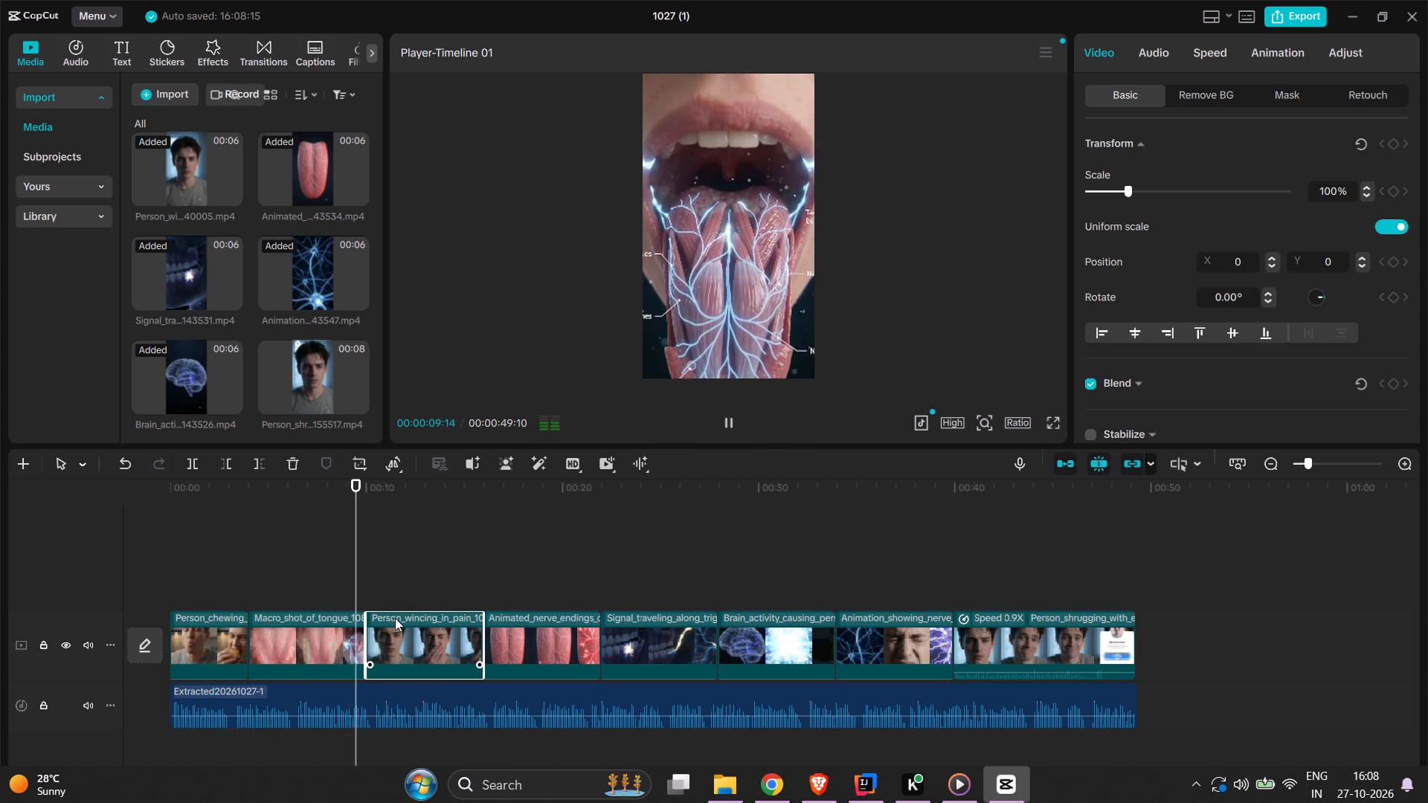
# Place the wincing-in-pain clip on the main track directly between the chewing clip and the macro tongue shot.
pyautogui.moveTo(395, 618); pyautogui.dragTo(266, 613)
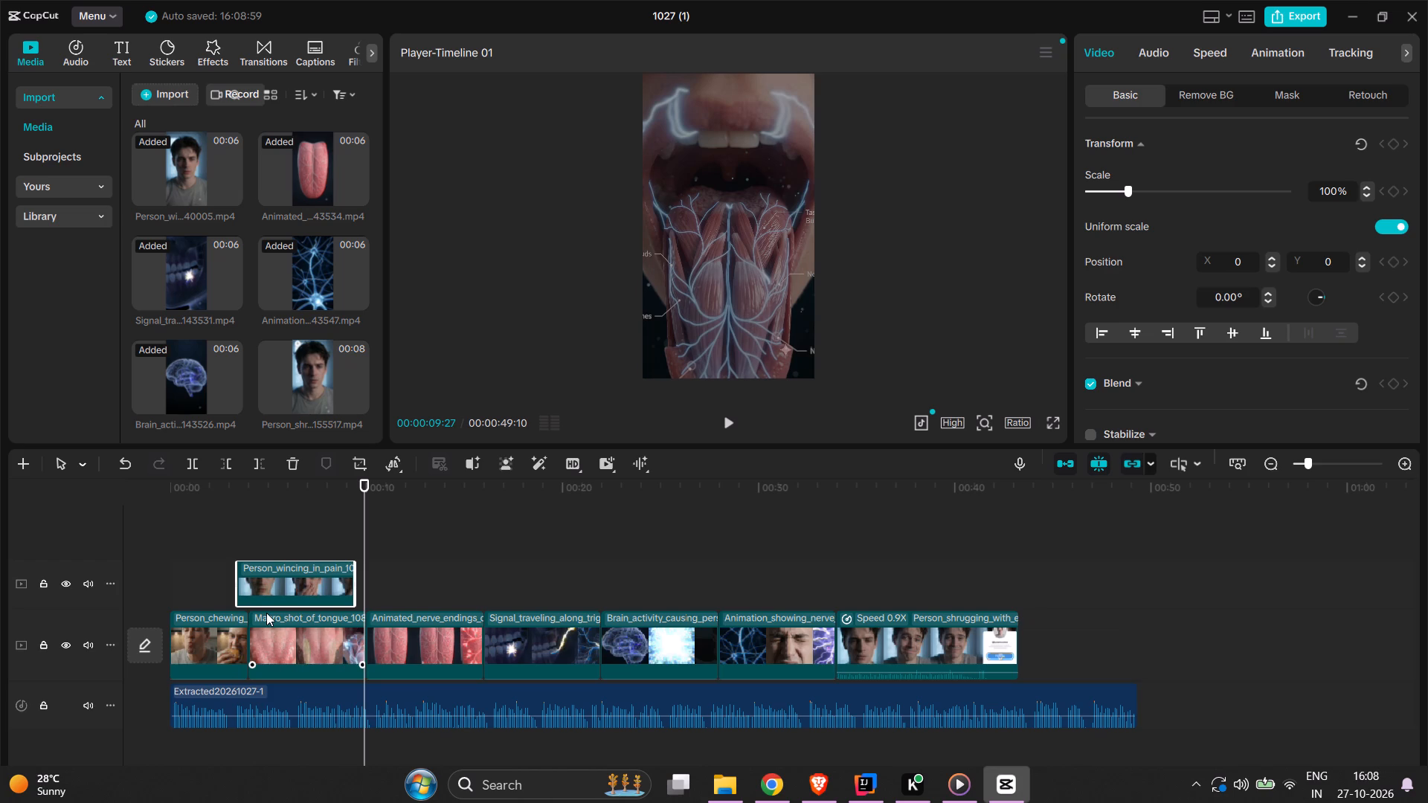
pyautogui.moveTo(284, 583); pyautogui.dragTo(278, 645)
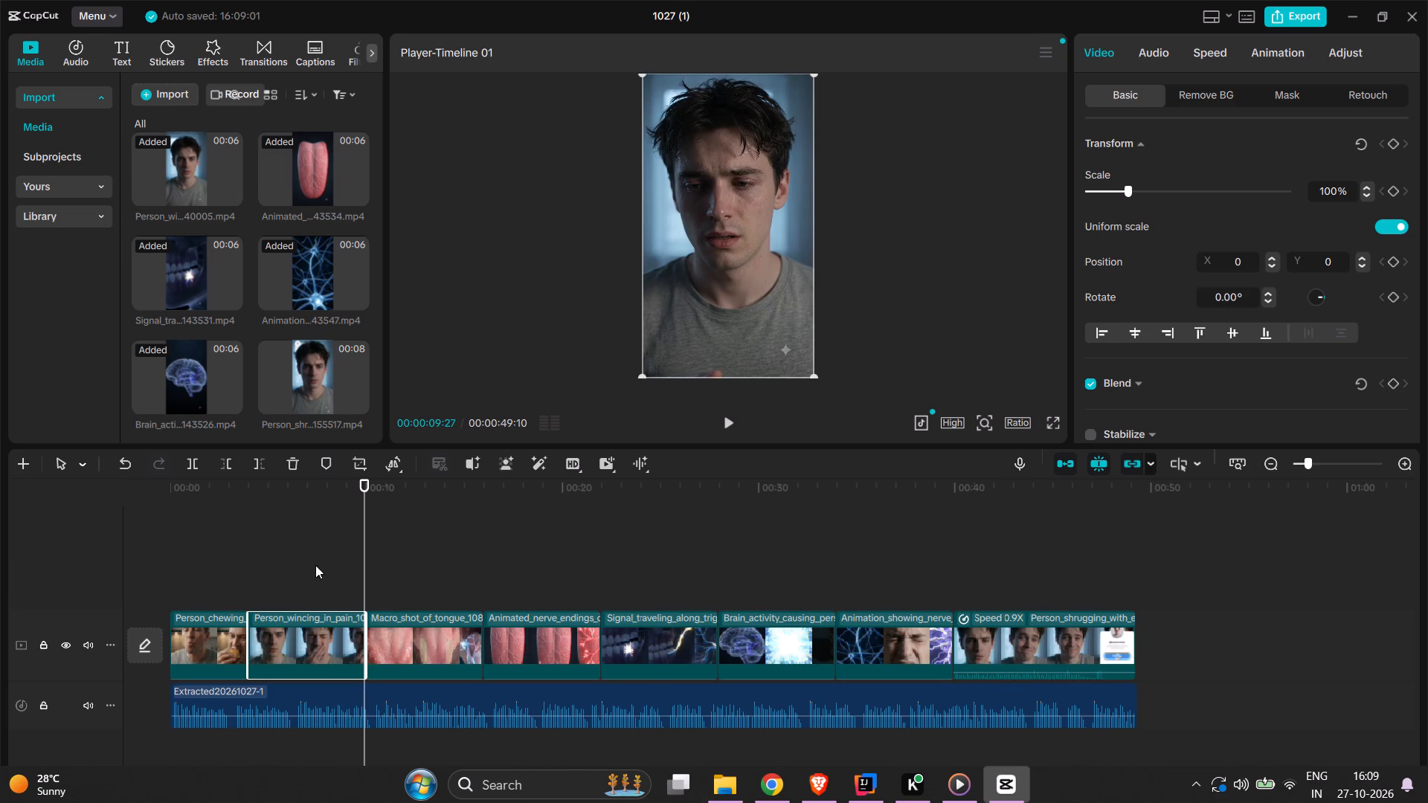
# Play back the new opening order from near the start of the timeline to check it against the voiceover.
pyautogui.moveTo(365, 560); pyautogui.dragTo(187, 477)
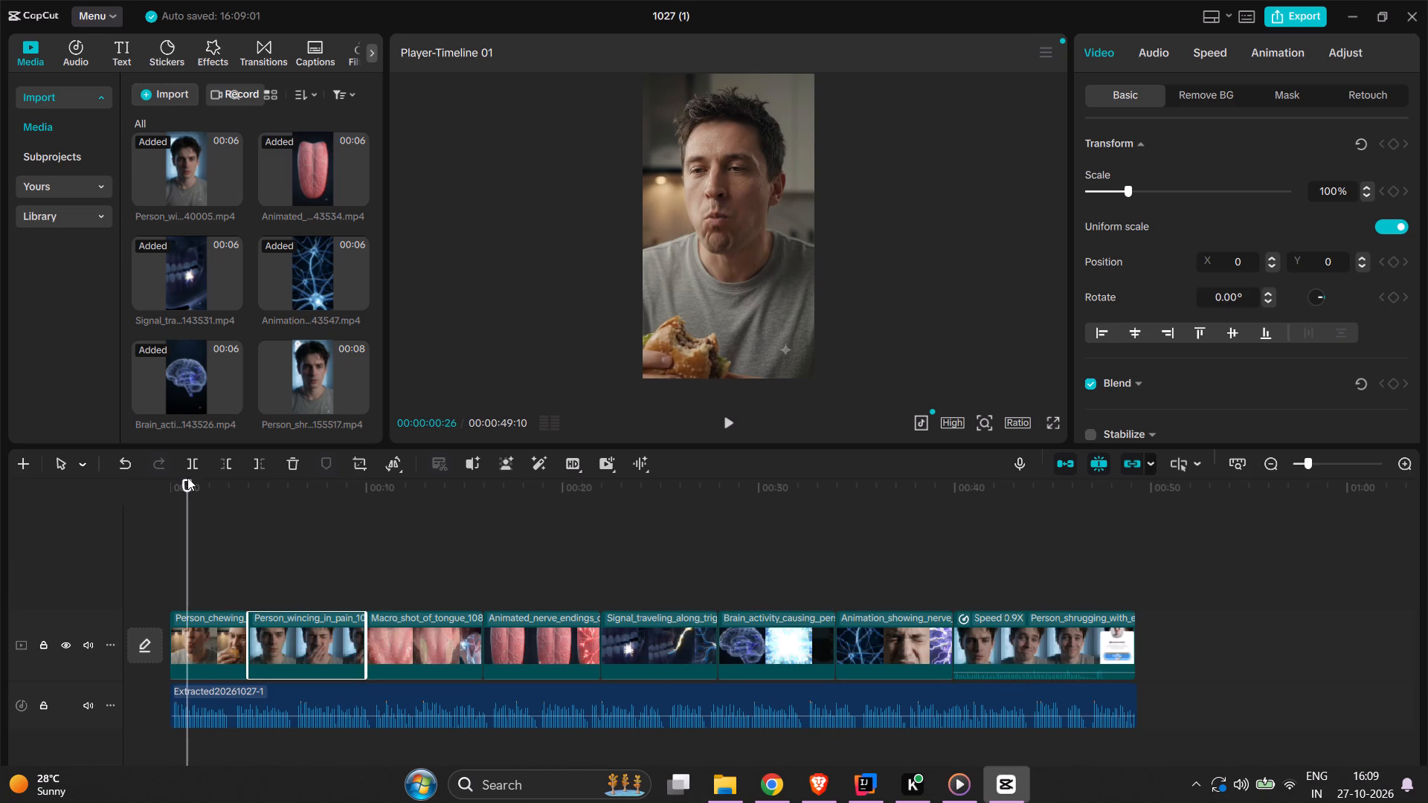
pyautogui.press('space')
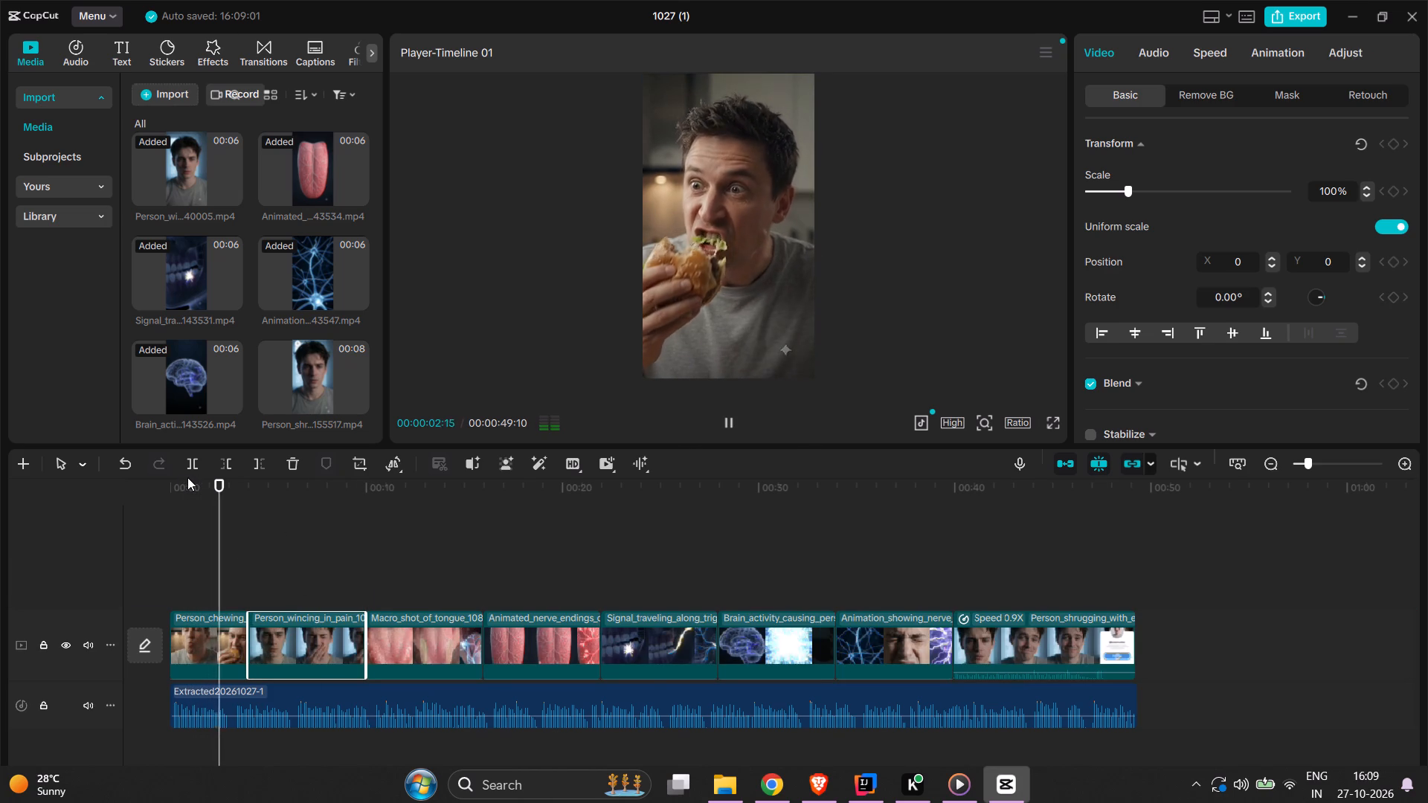
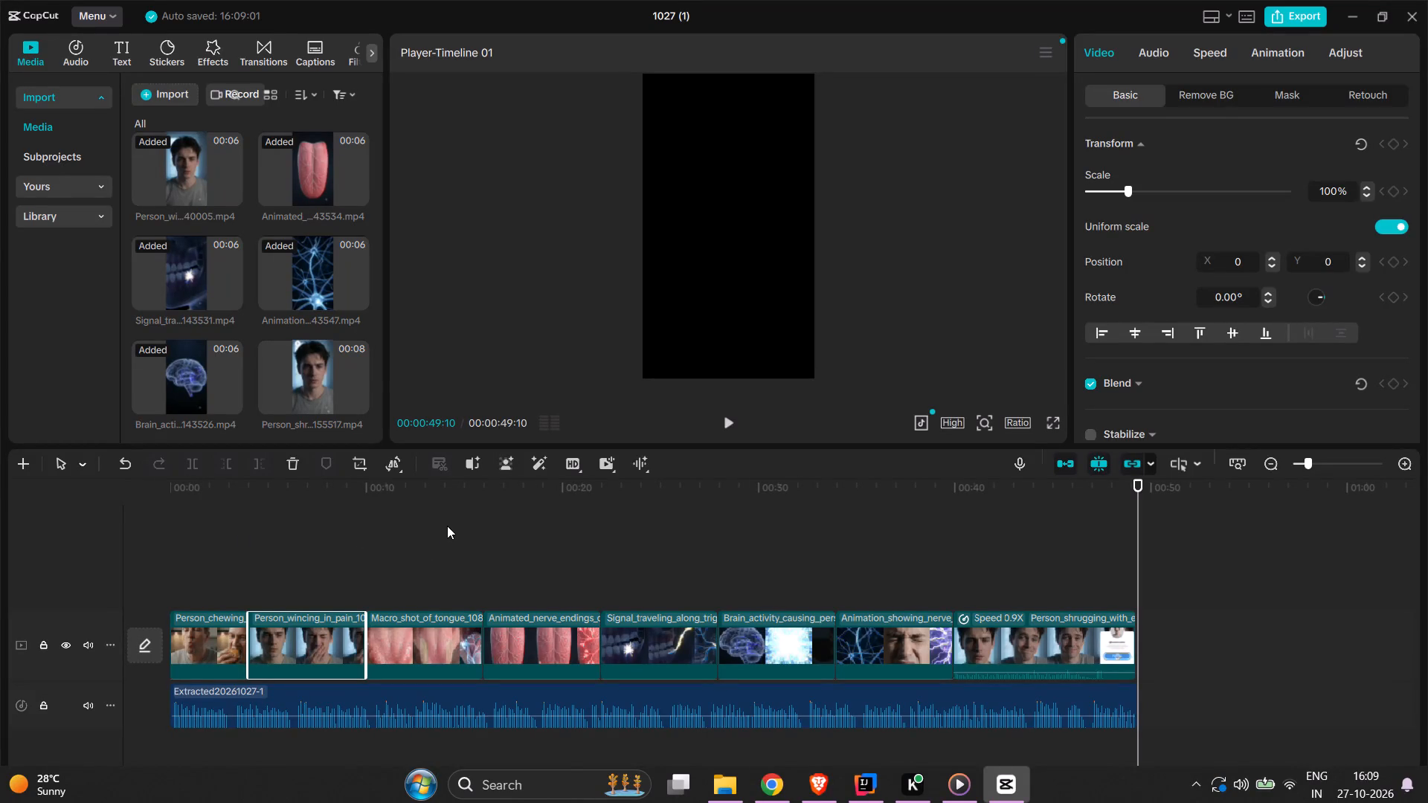
# Search the audio music library for "calm" to find a background track for the video.
pyautogui.click(70, 53)
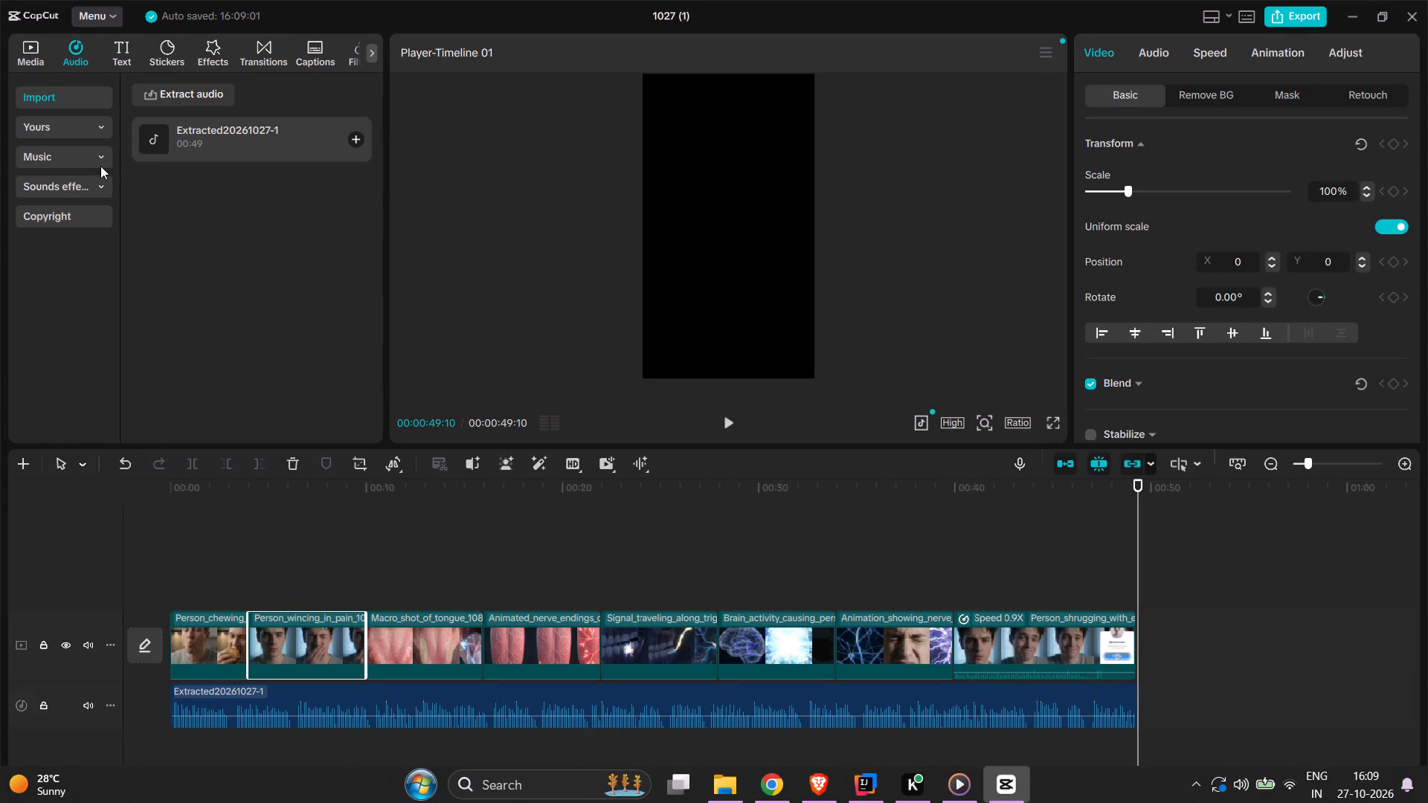
pyautogui.click(80, 125)
pyautogui.click(68, 182)
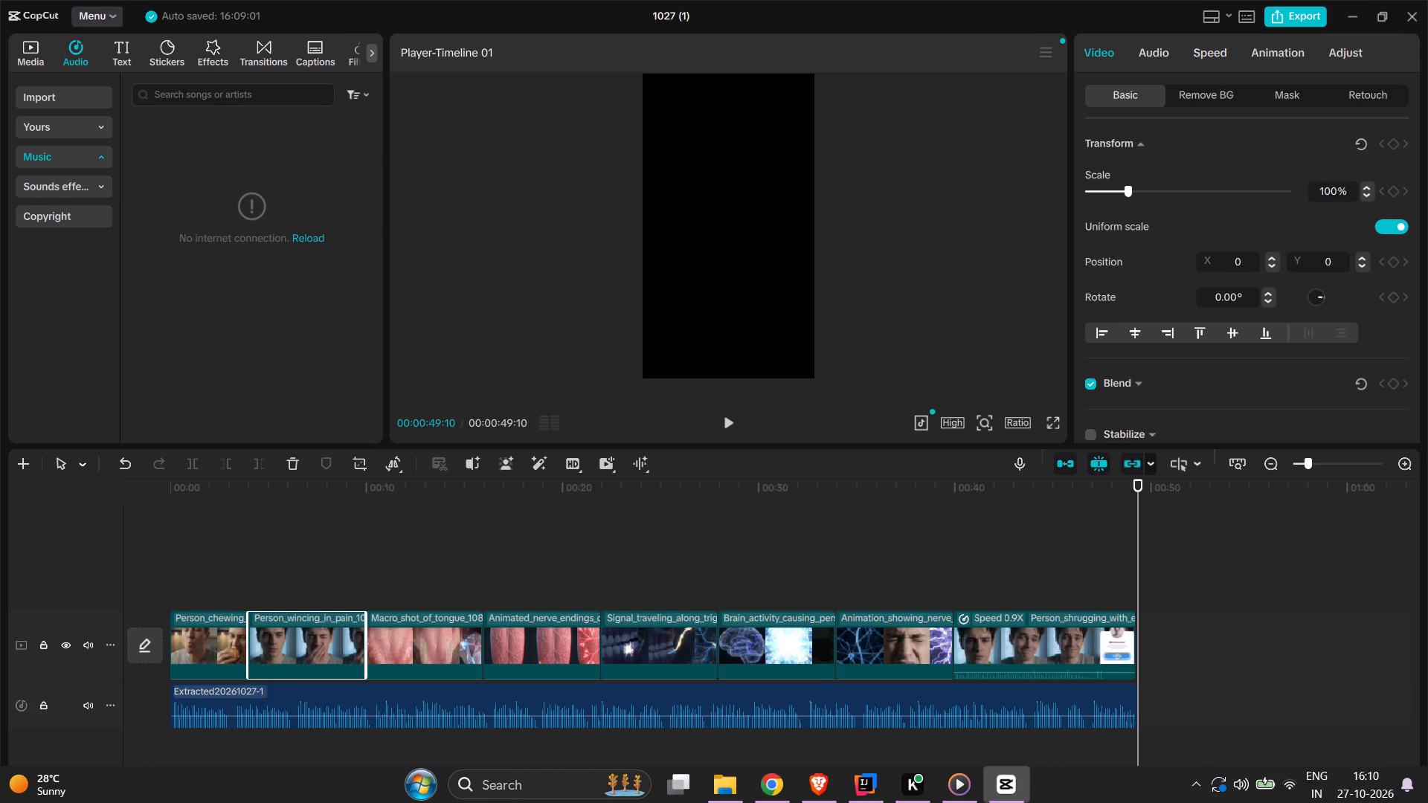
pyautogui.click(202, 97)
pyautogui.click(202, 97)
pyautogui.write('calm')
pyautogui.press('Return')
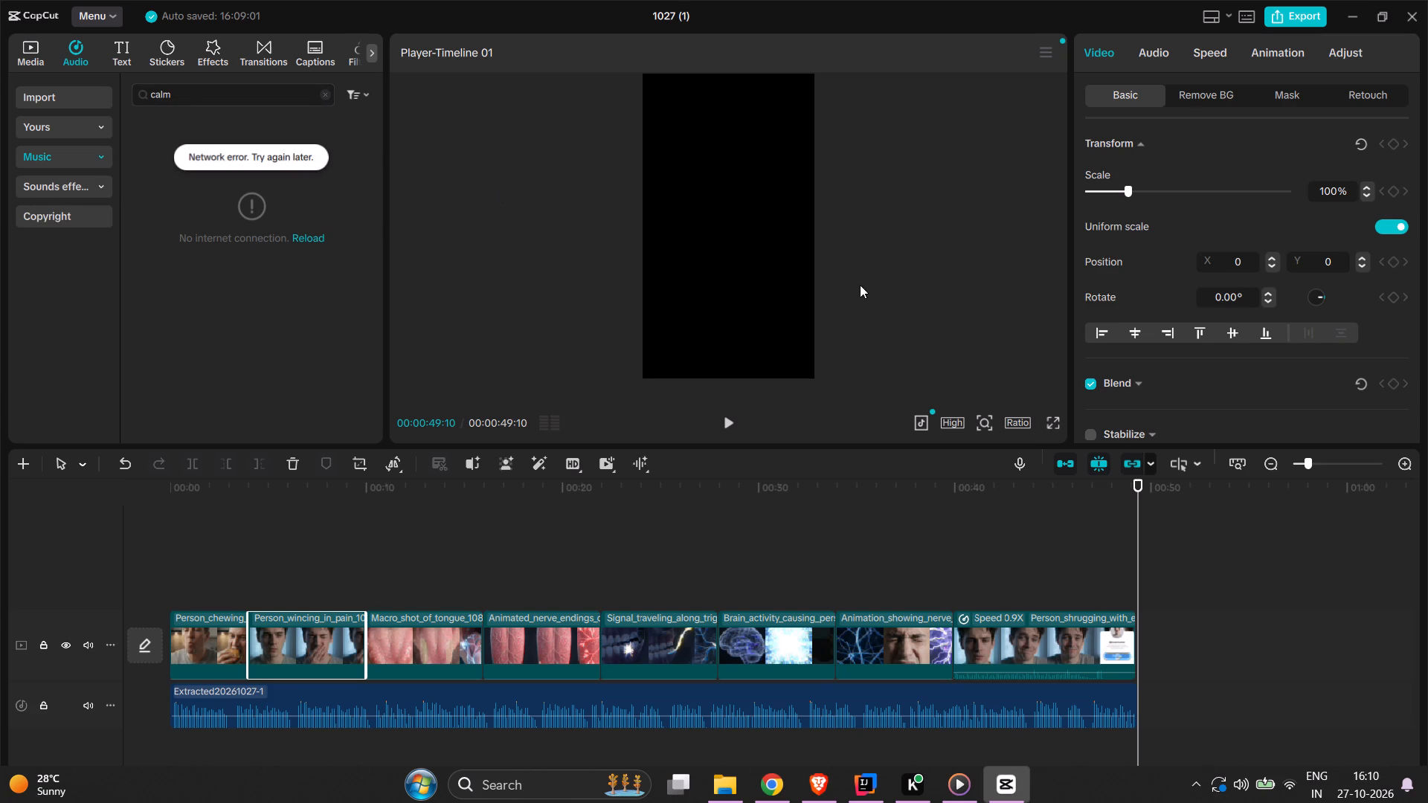
# Play back the timeline from the start of the shrugging clip to check the ending.
pyautogui.moveTo(1142, 526); pyautogui.dragTo(981, 508)
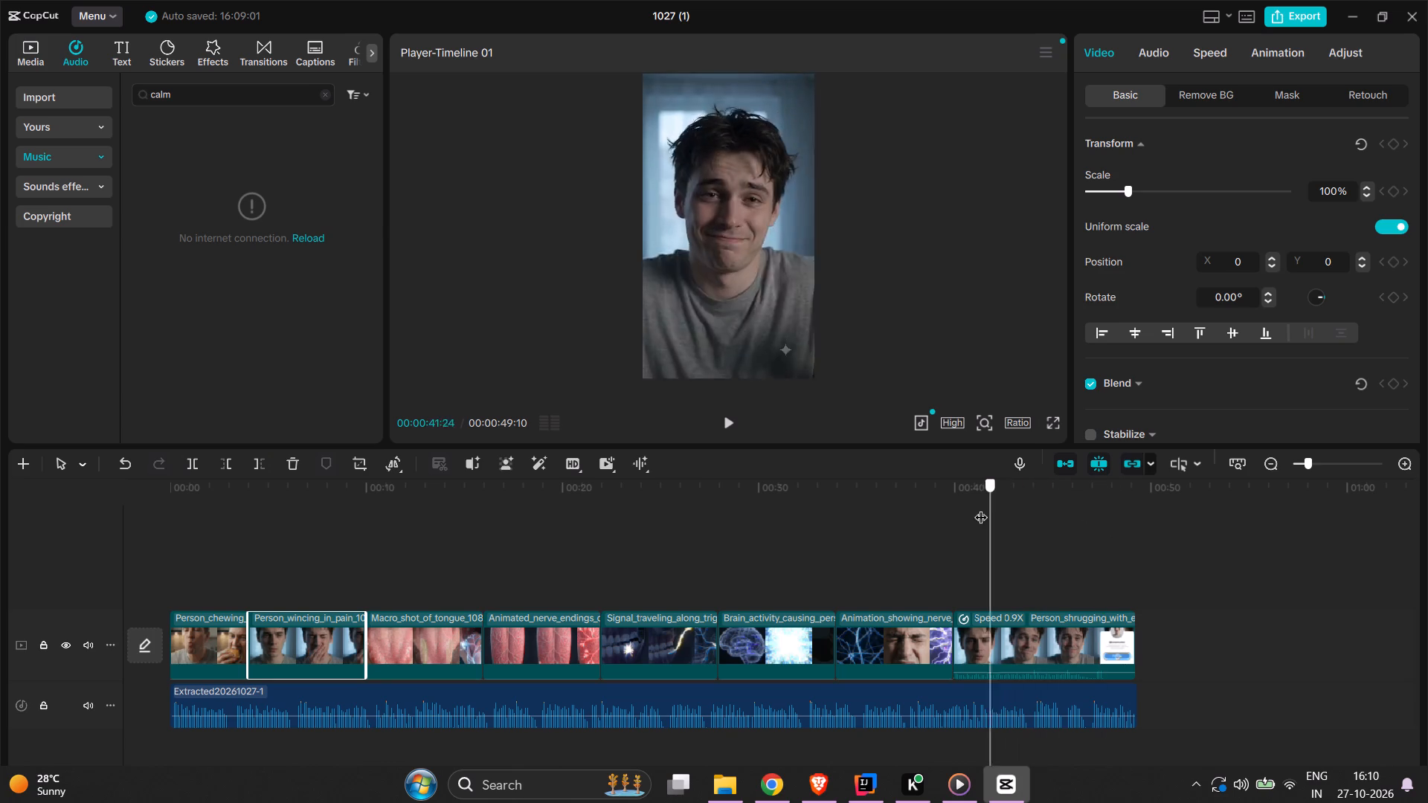
pyautogui.moveTo(981, 508); pyautogui.dragTo(953, 504)
pyautogui.press('space')
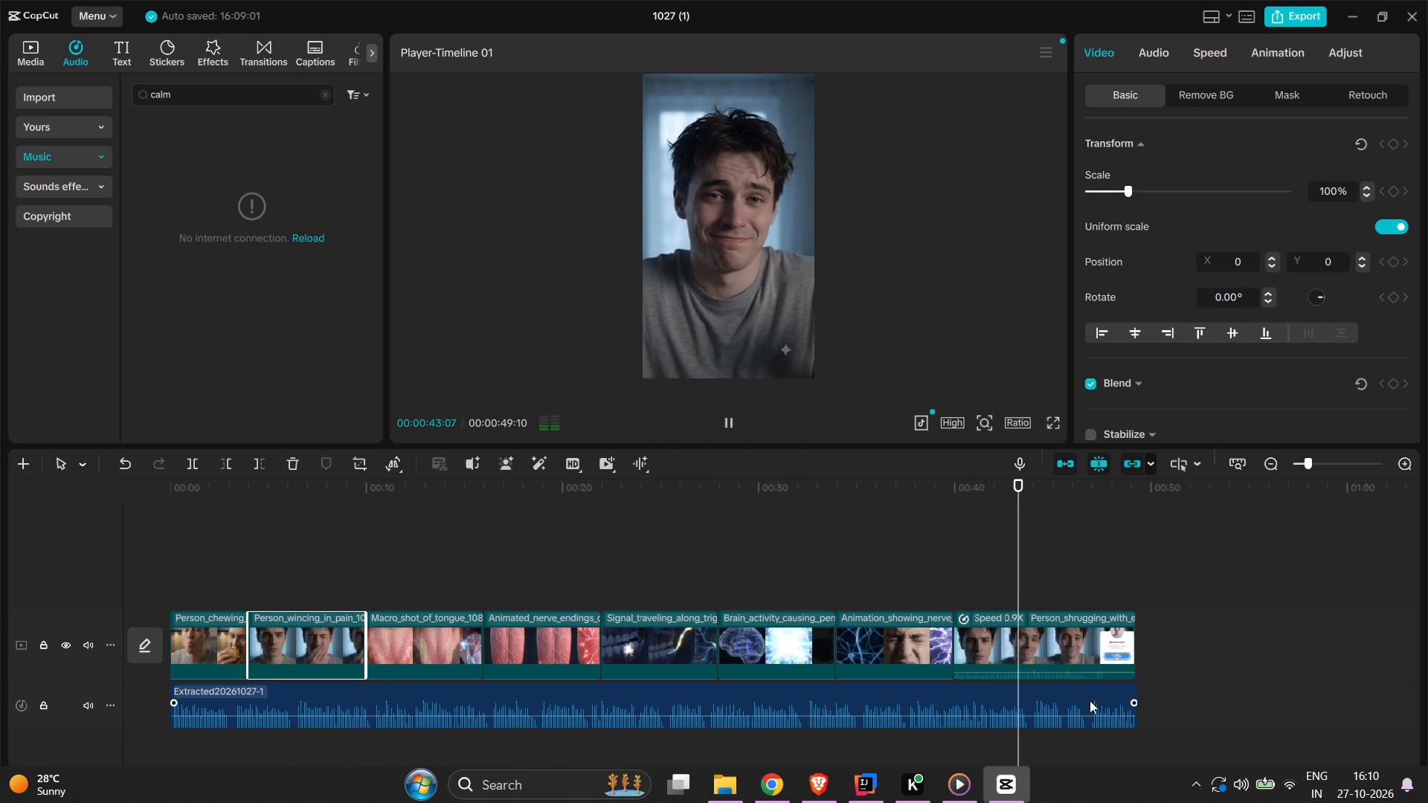
# Trim the end of the extracted voiceover back to the start of the shrugging clip, at about 40 s.
pyautogui.moveTo(1133, 701); pyautogui.dragTo(936, 696)
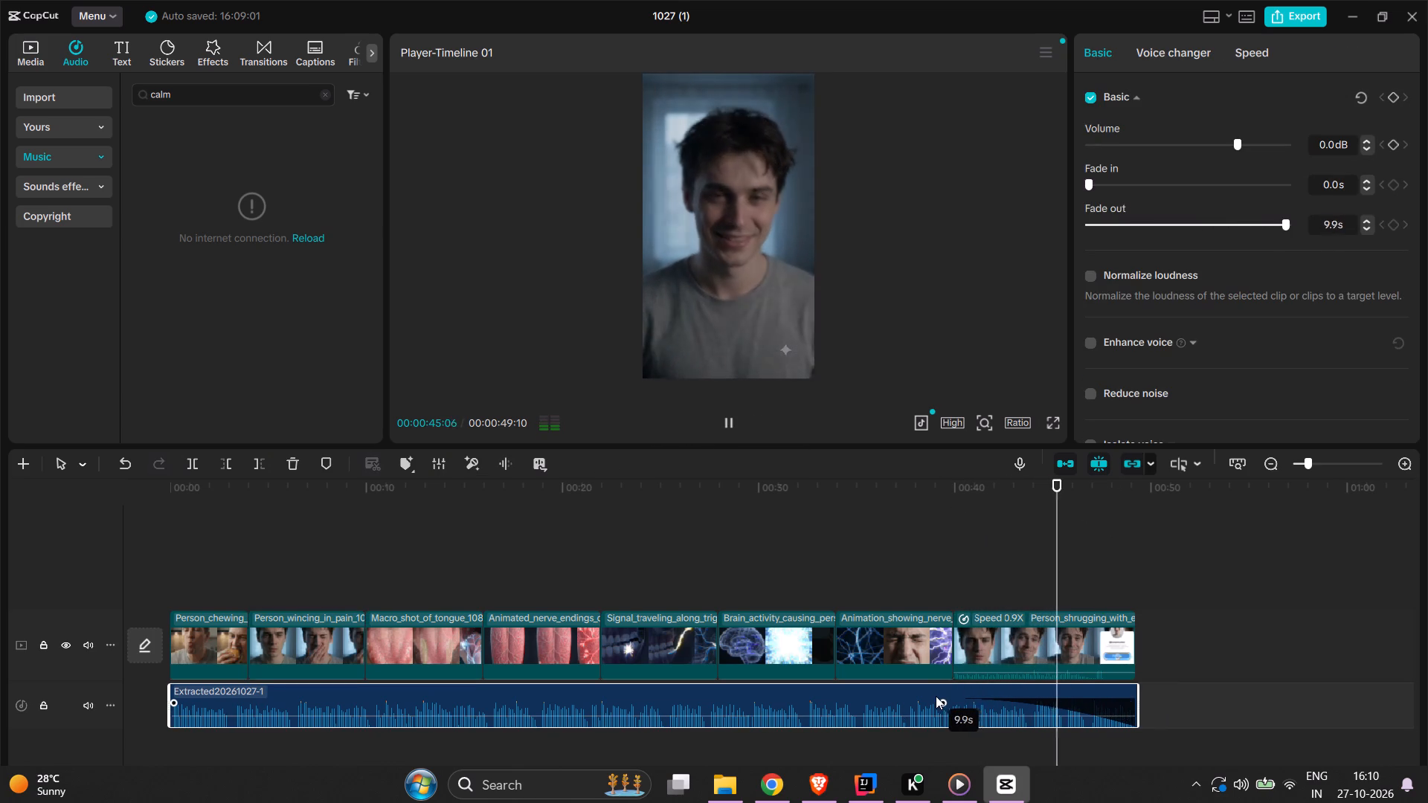
pyautogui.moveTo(936, 696); pyautogui.dragTo(1145, 695)
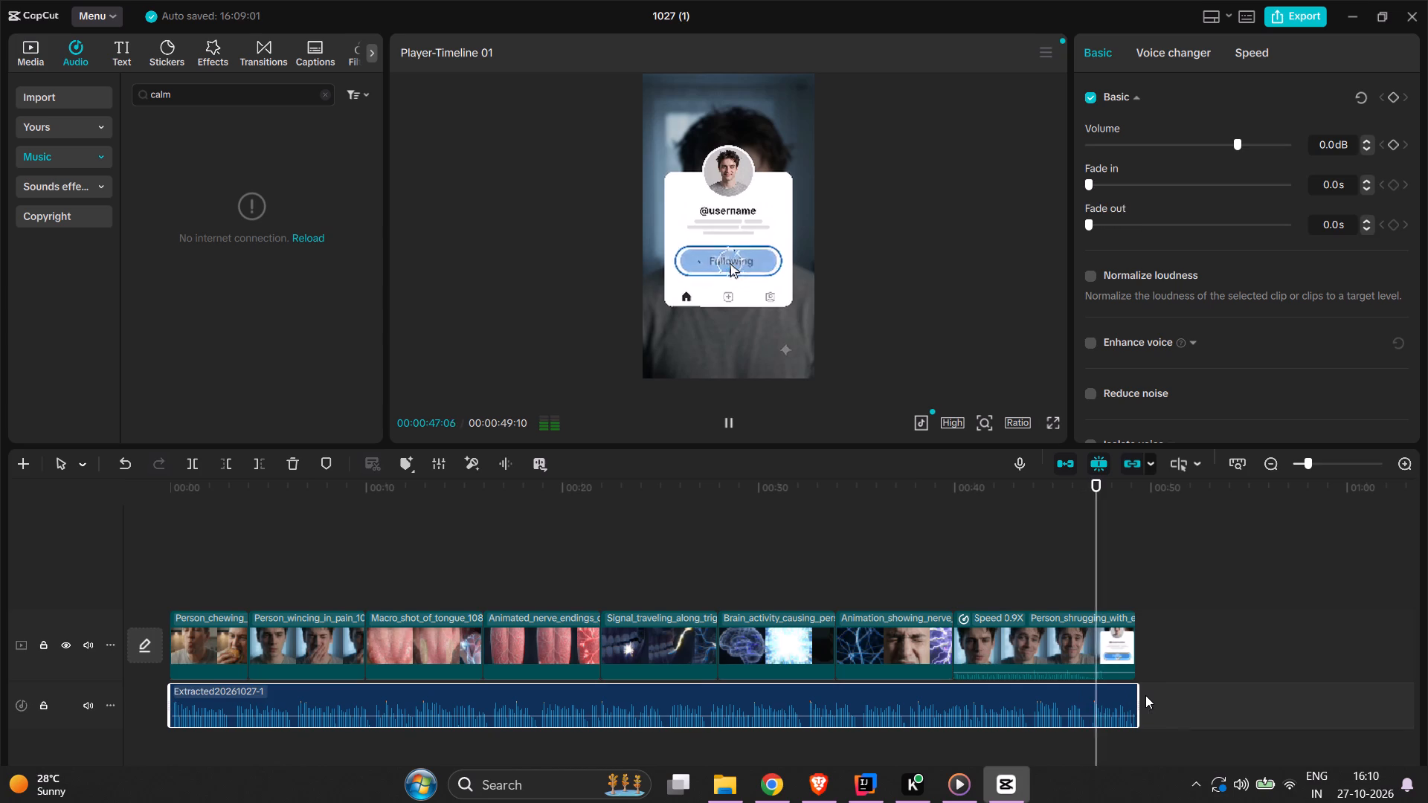
pyautogui.moveTo(1137, 696); pyautogui.dragTo(1081, 696)
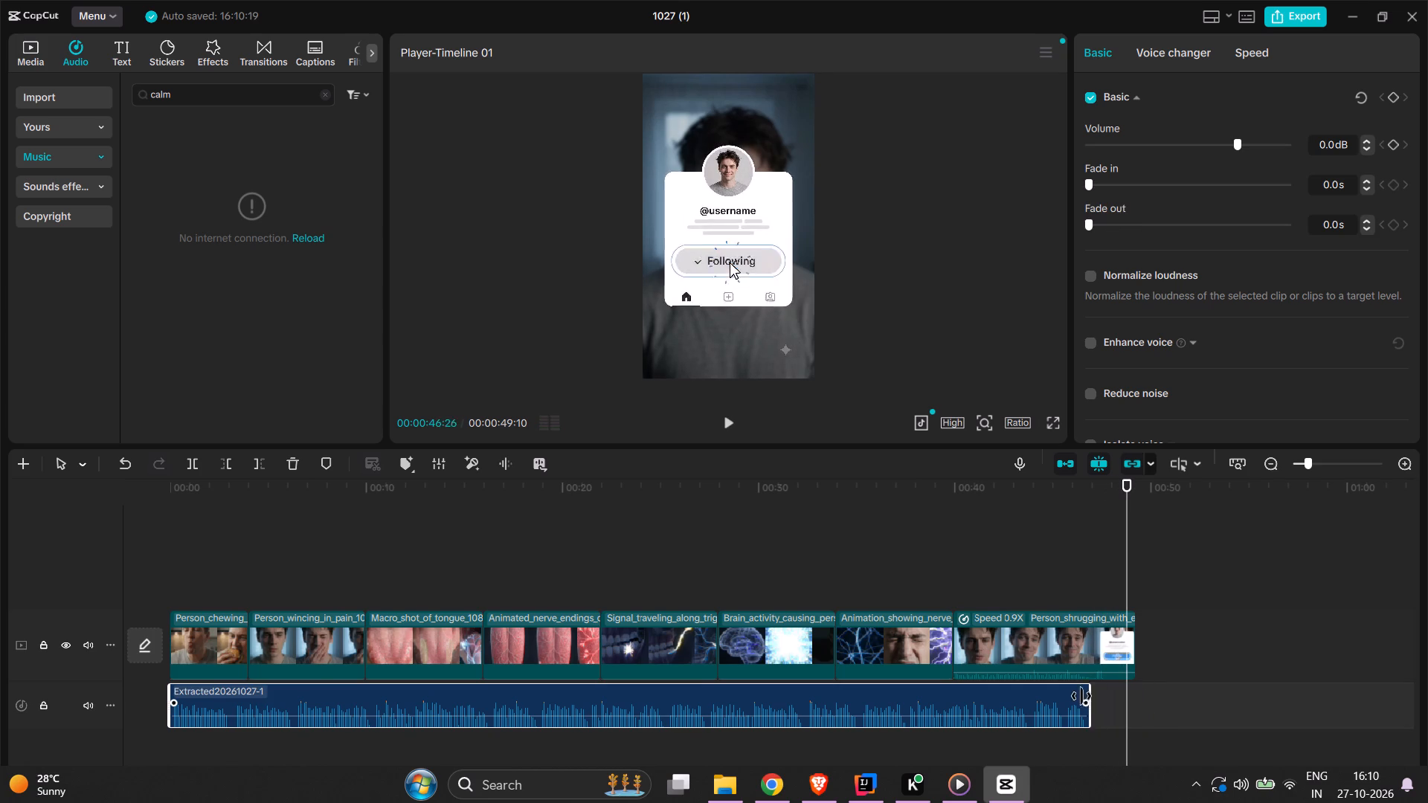
pyautogui.moveTo(1081, 696); pyautogui.dragTo(943, 697)
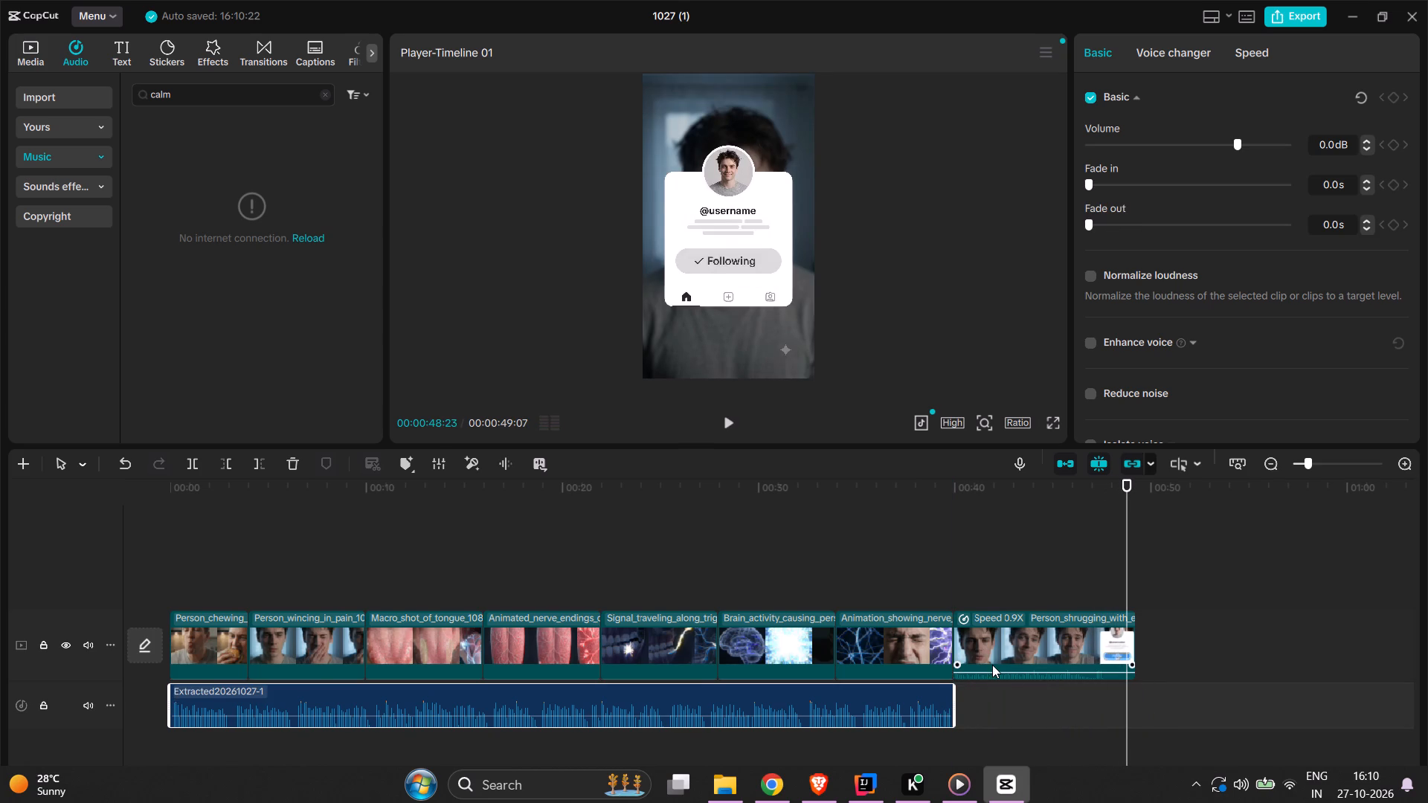
# Play the shrugging clip from its start to the end of the timeline to hear it without the voiceover.
pyautogui.moveTo(1126, 544); pyautogui.dragTo(1009, 555)
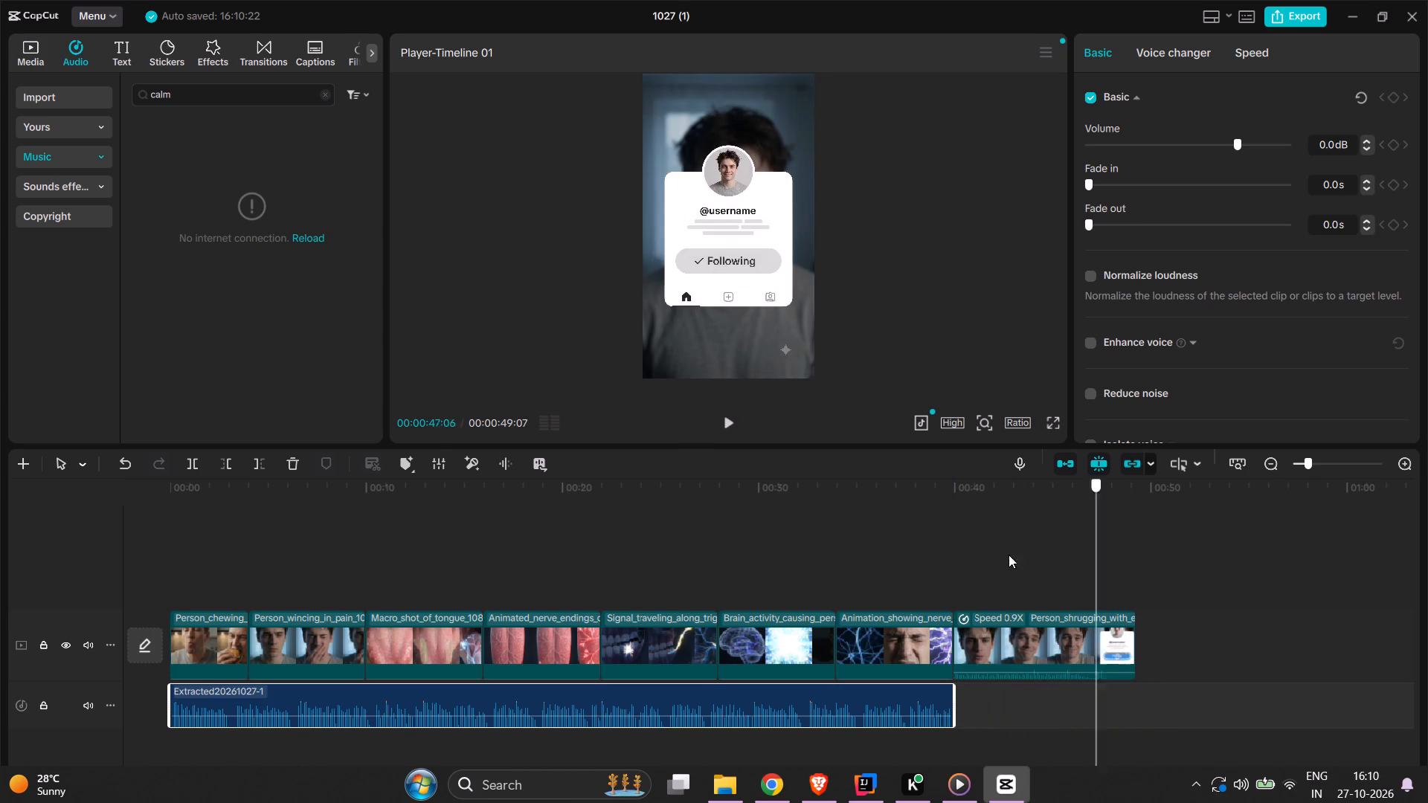
pyautogui.moveTo(1009, 555); pyautogui.dragTo(925, 564)
pyautogui.press('space')
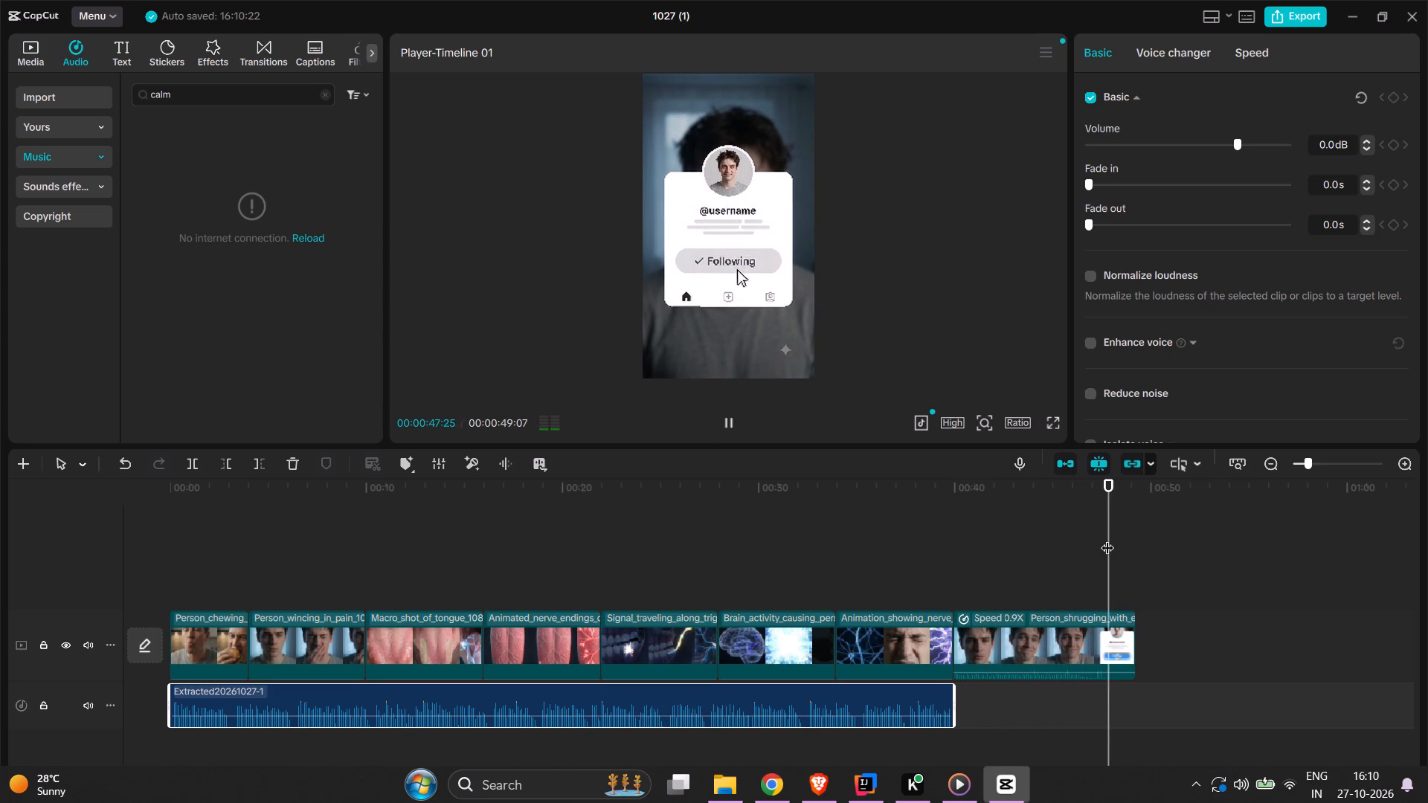
pyautogui.moveTo(1107, 538); pyautogui.dragTo(1062, 541)
pyautogui.moveTo(1142, 529); pyautogui.dragTo(952, 544)
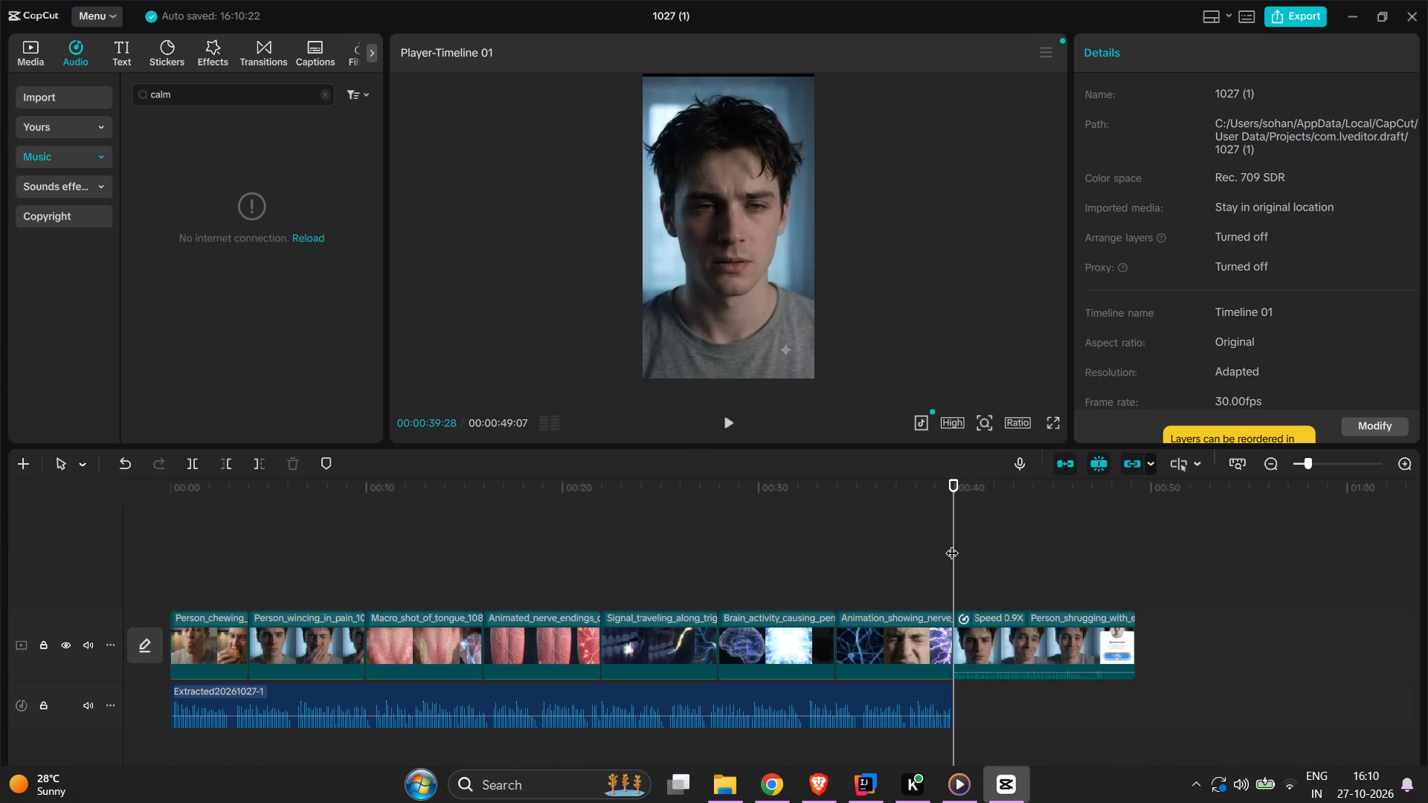
pyautogui.press('space')
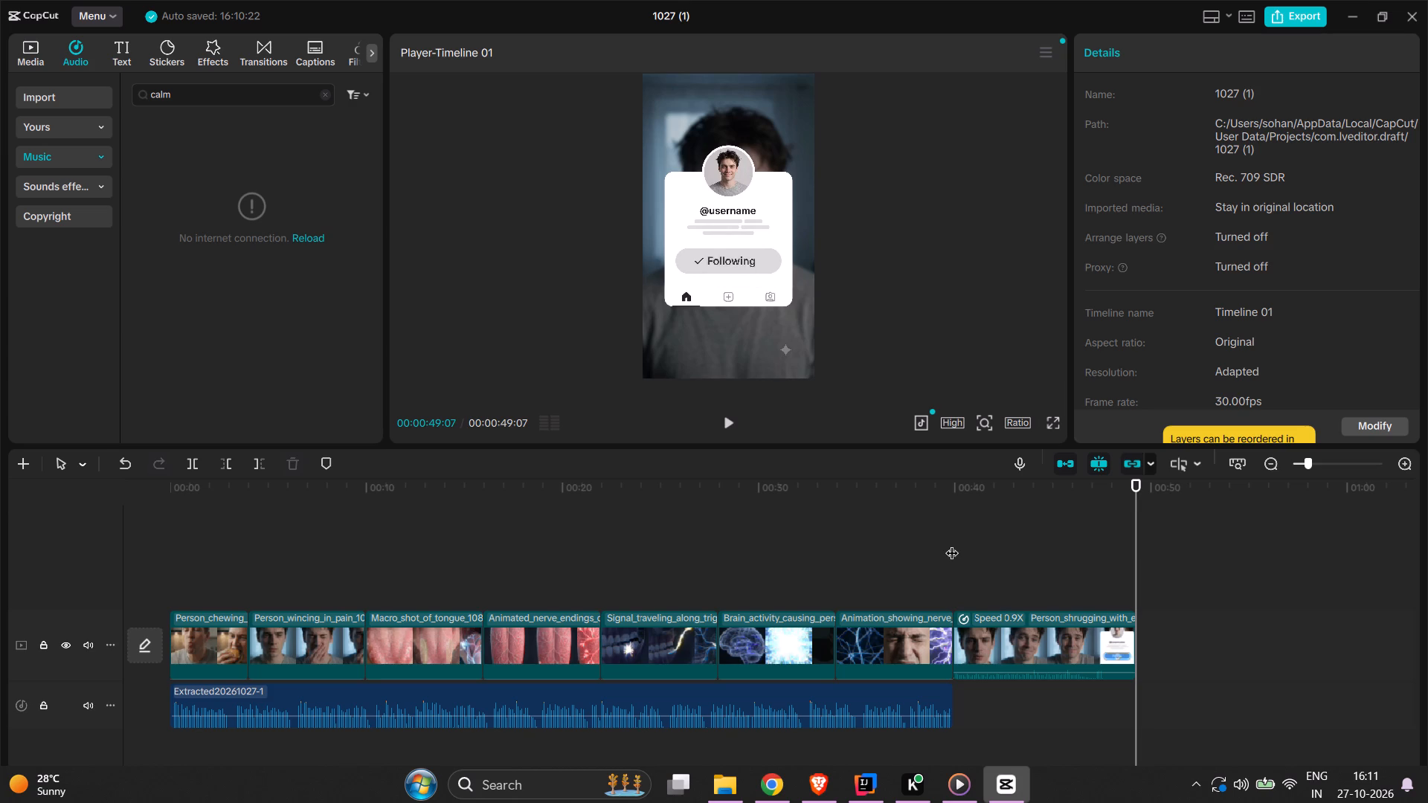
# Switch to Chrome and search the web in a new tab for "calm music for shorts with voiceover".
pyautogui.click(823, 784)
pyautogui.click(779, 782)
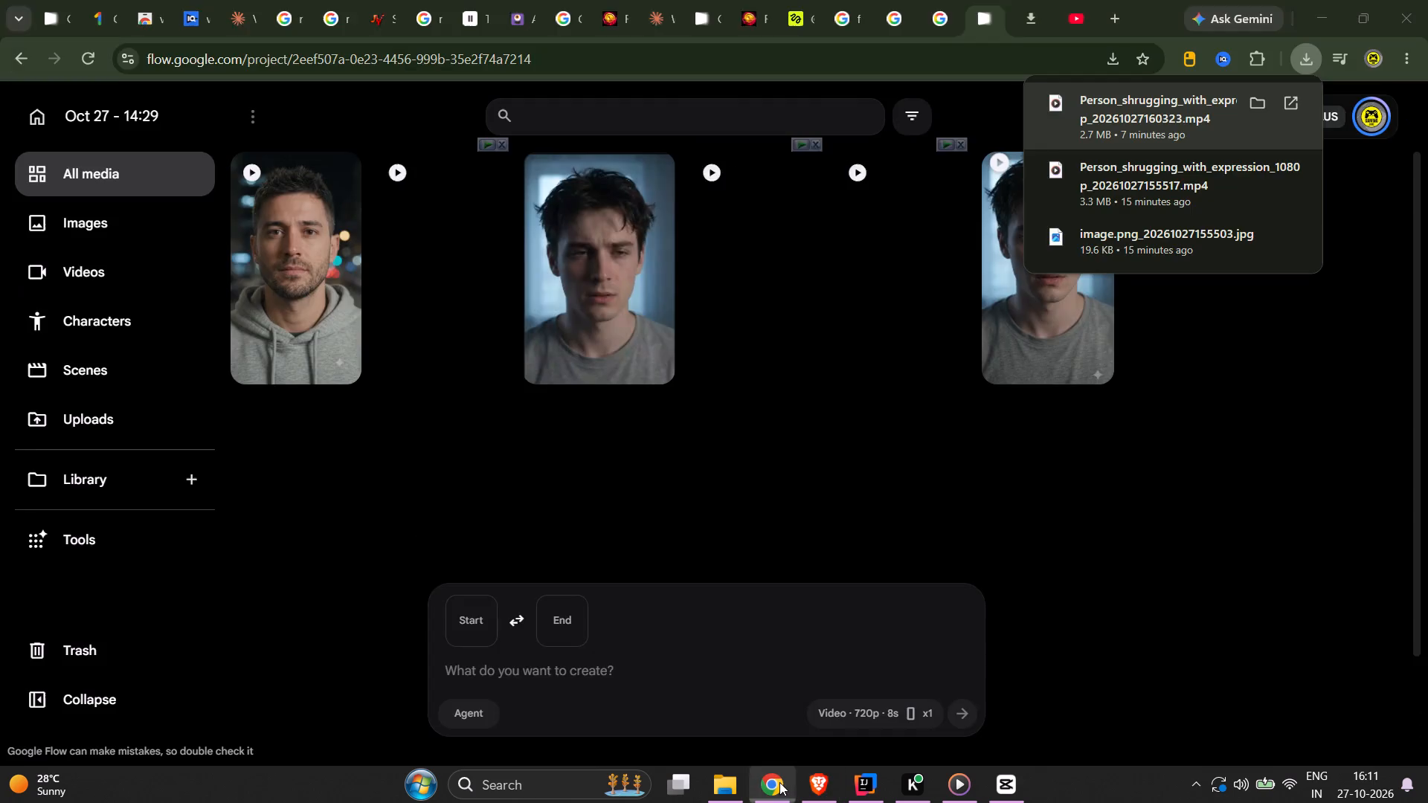
pyautogui.hotkey('ctrl', 't')
pyautogui.write('calm music for shotr')
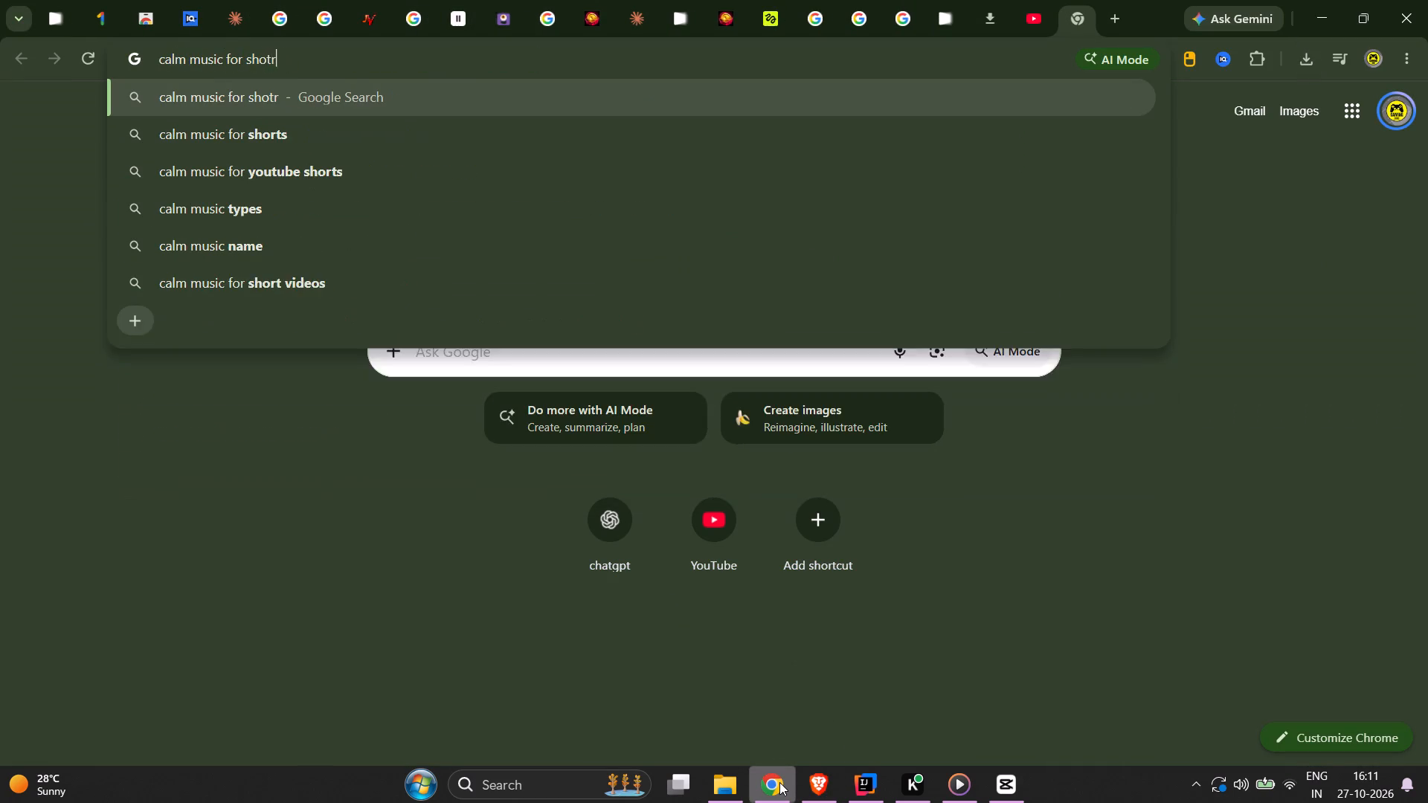
pyautogui.press('BackSpace')
pyautogui.press('BackSpace')
pyautogui.write('tr')
pyautogui.press('BackSpace')
pyautogui.press('BackSpace')
pyautogui.write('rts with voiceover')
pyautogui.press('Return')
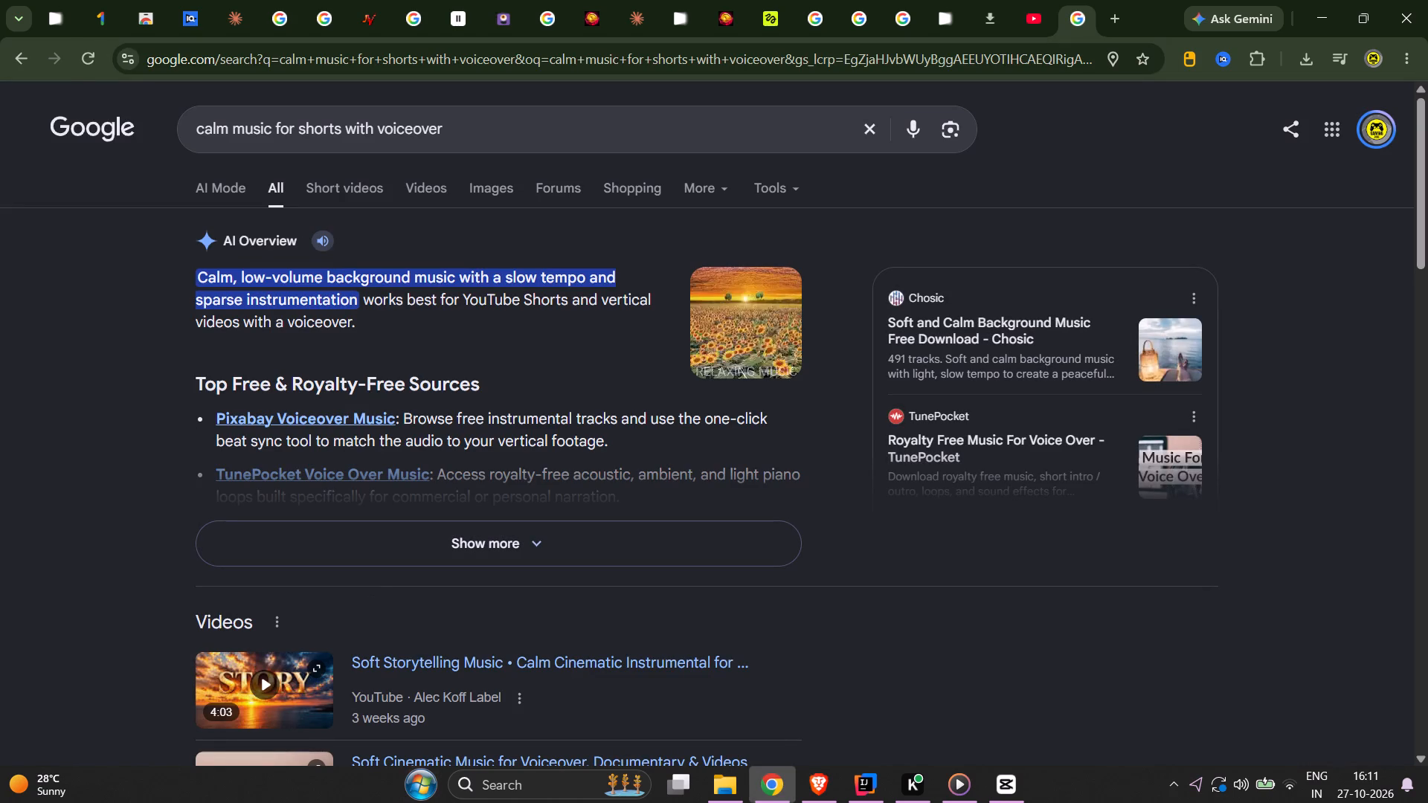
# Open the Pixabay Voiceover Music page, preview Motivational Music, SloMo and Podcast Cypher, and close the page.
pyautogui.click(344, 424)
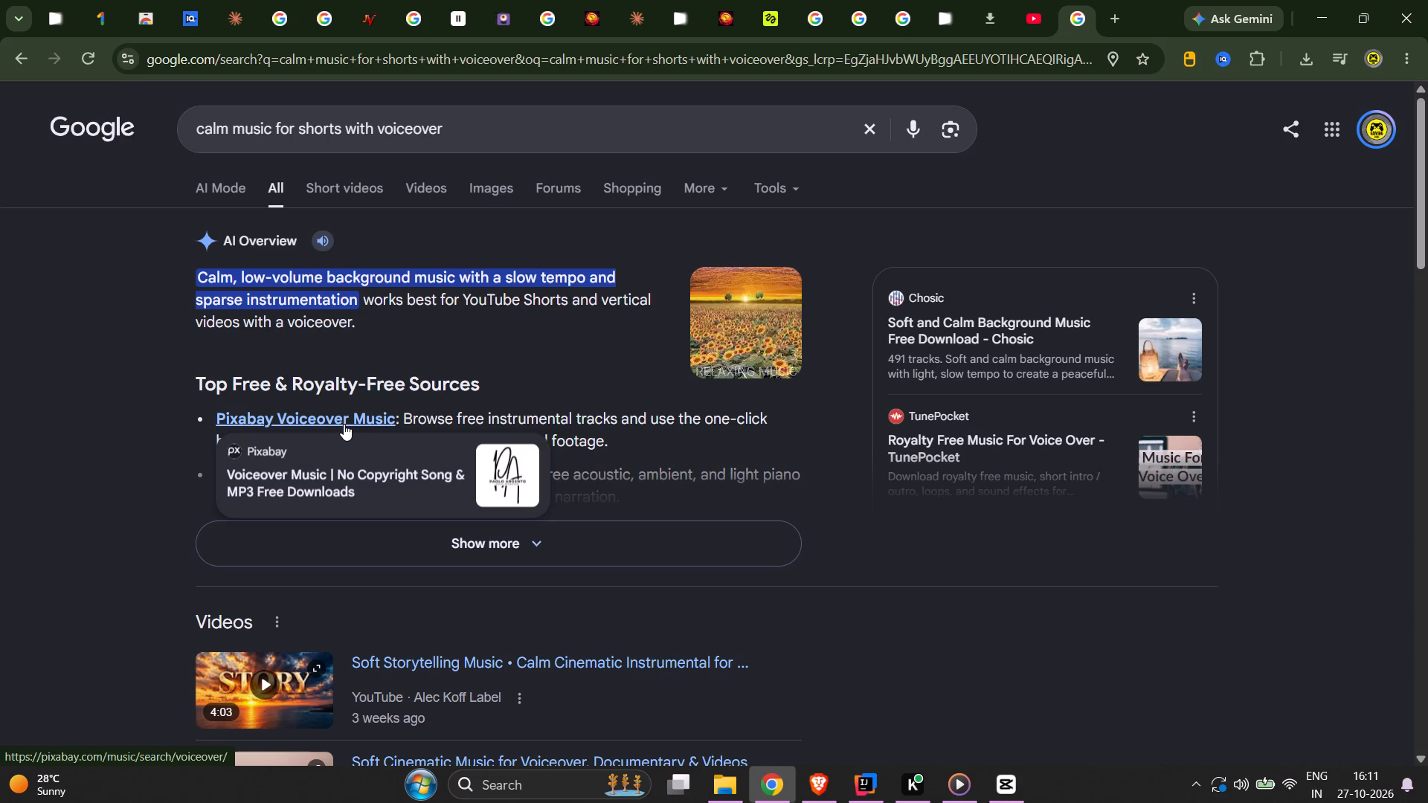
pyautogui.click(318, 425)
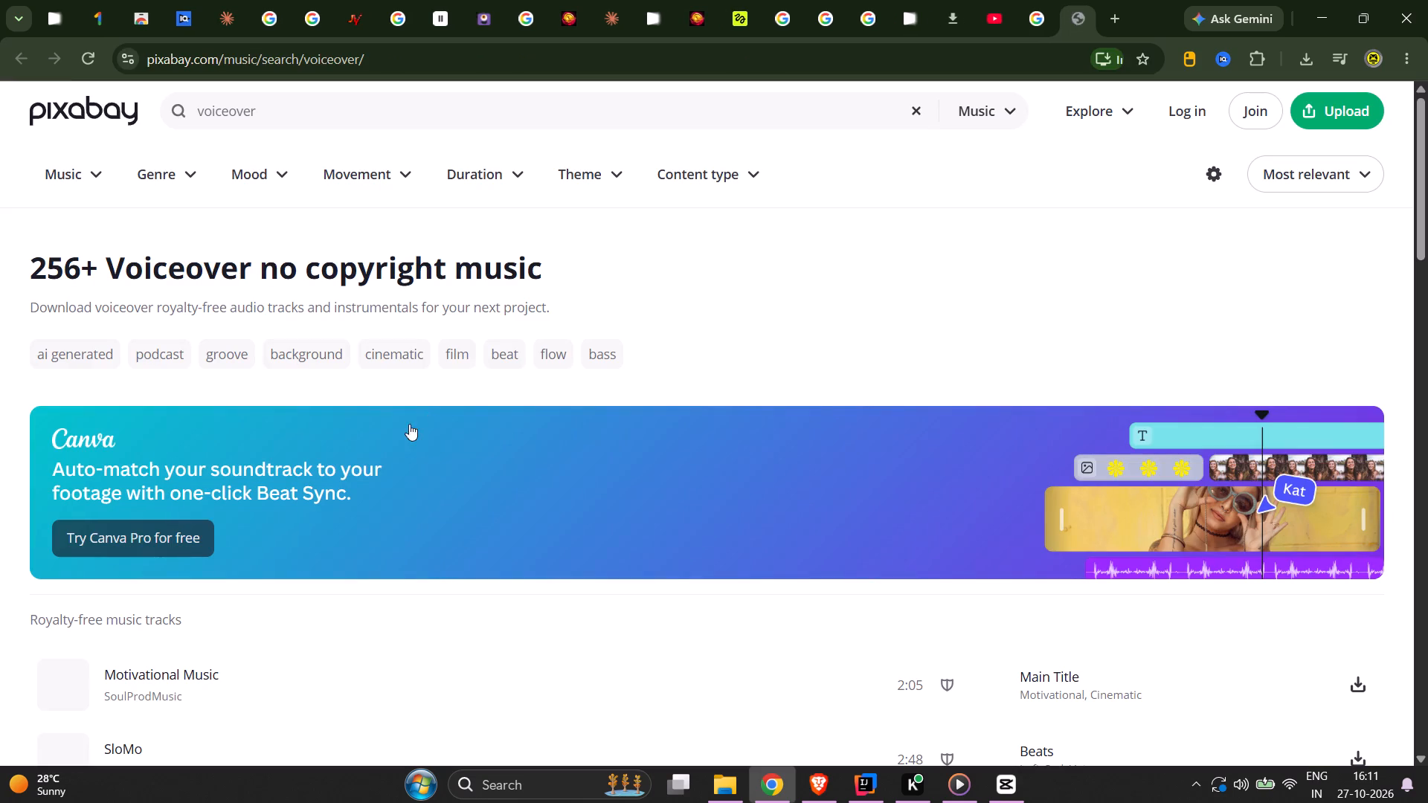
pyautogui.scroll(-1, 341, 471)
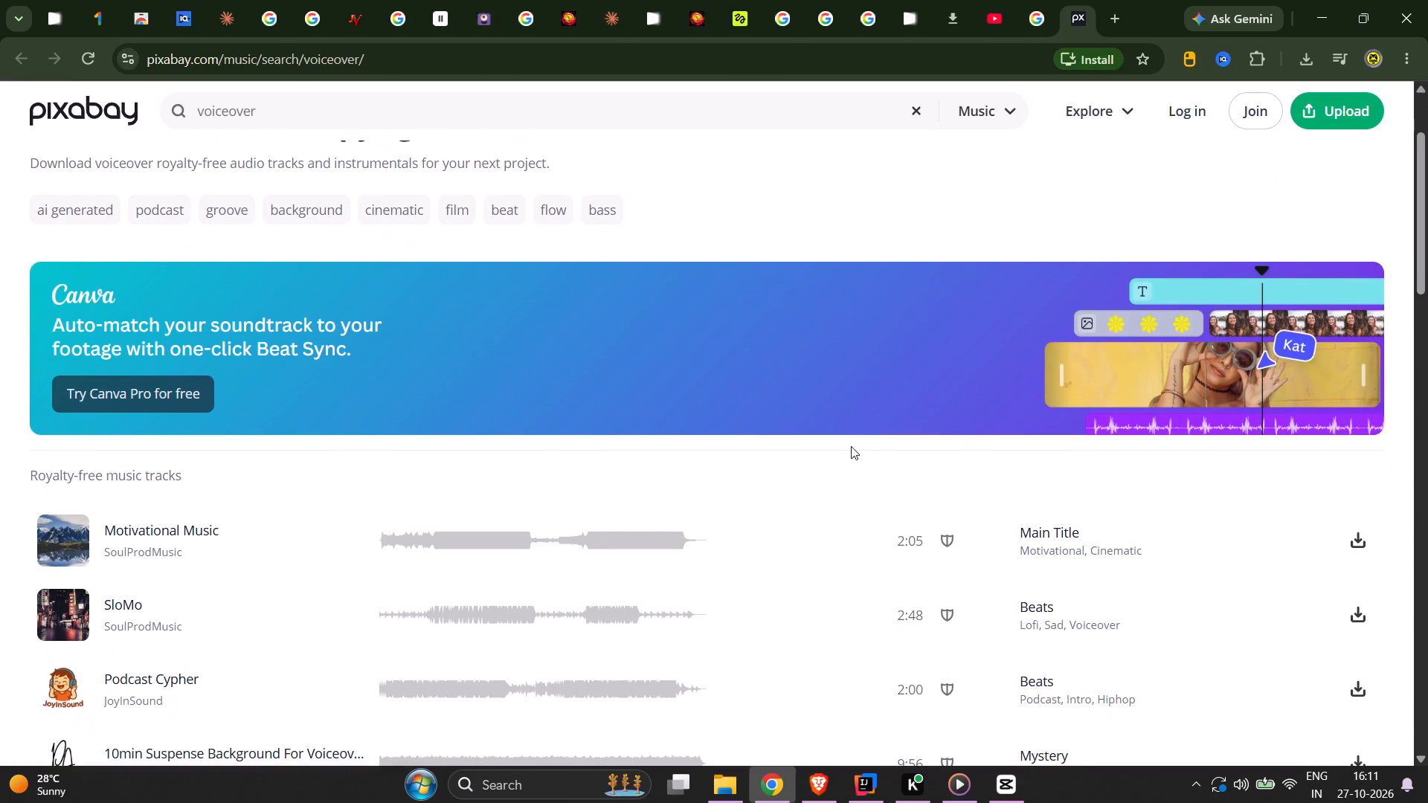
pyautogui.click(60, 551)
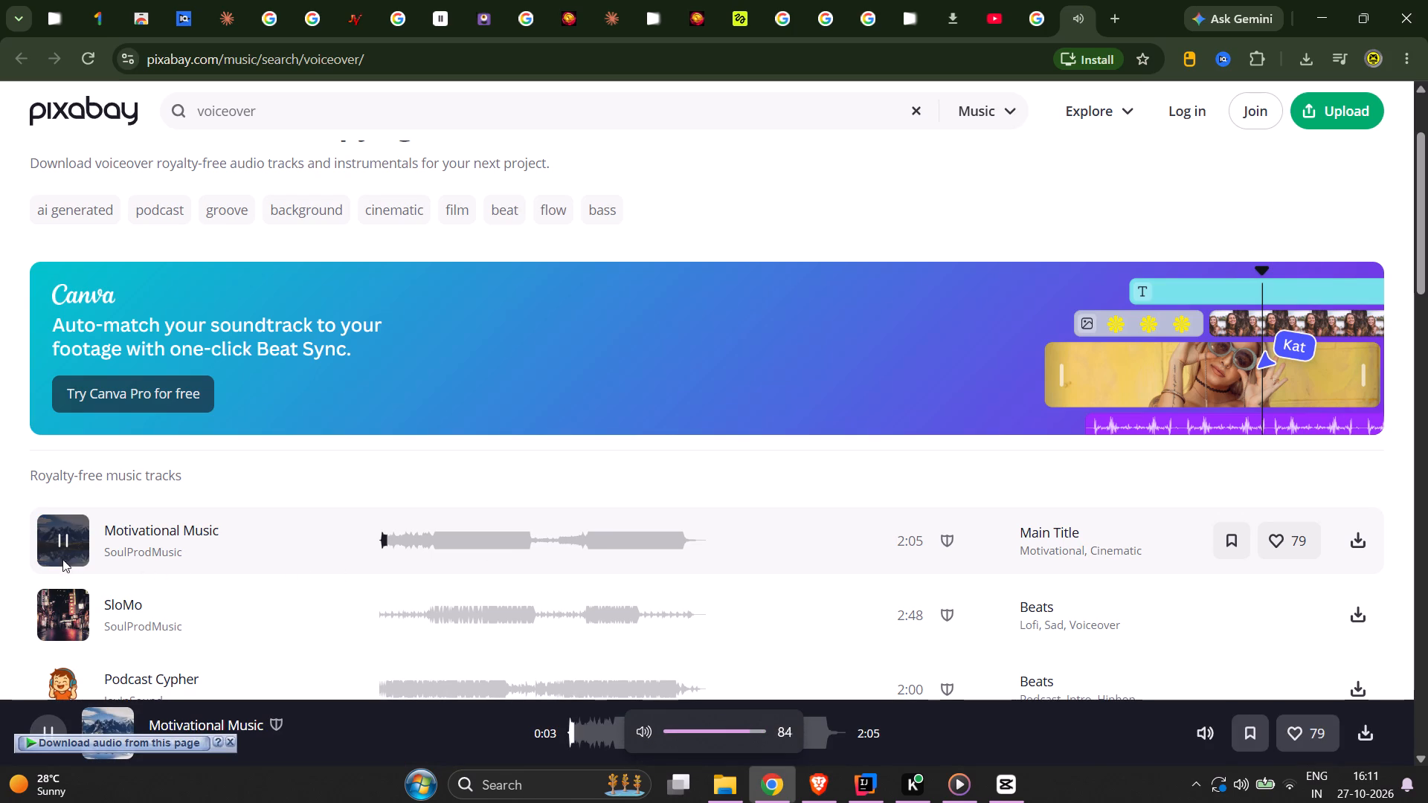
pyautogui.scroll(-1, 55, 613)
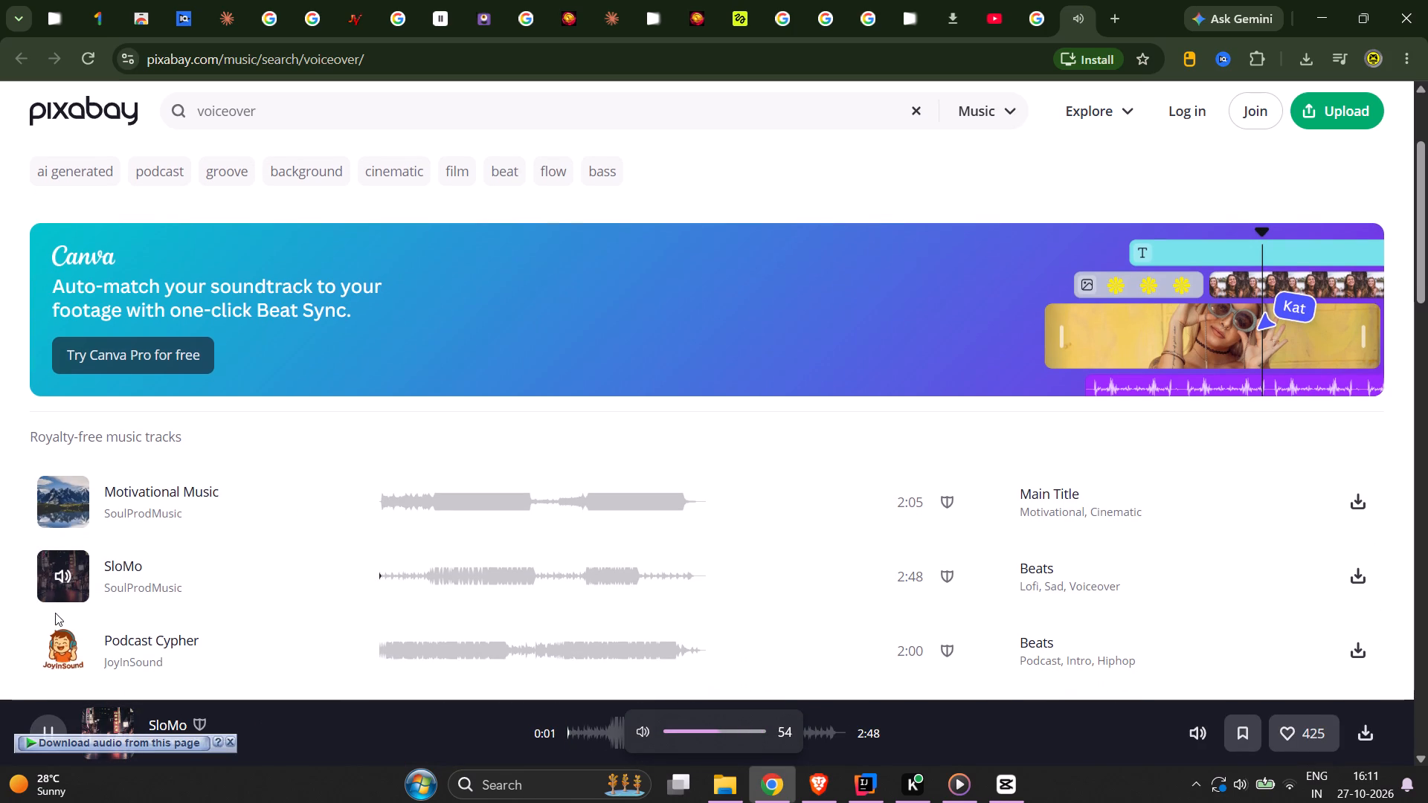
pyautogui.click(67, 656)
pyautogui.scroll(-1, 67, 656)
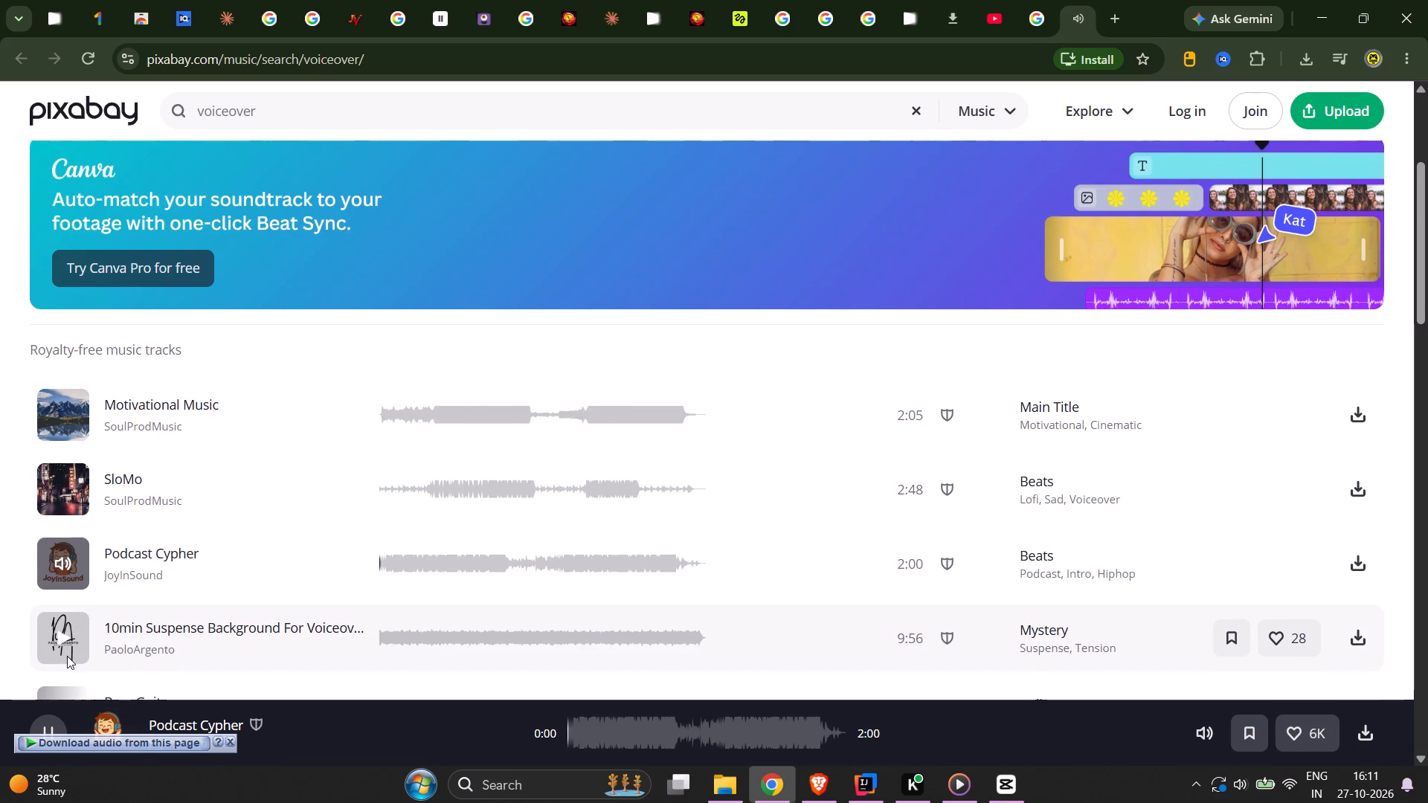
pyautogui.press('Escape')
pyautogui.hscroll(6, 67, 656)
pyautogui.hscroll(6, 323, 447)
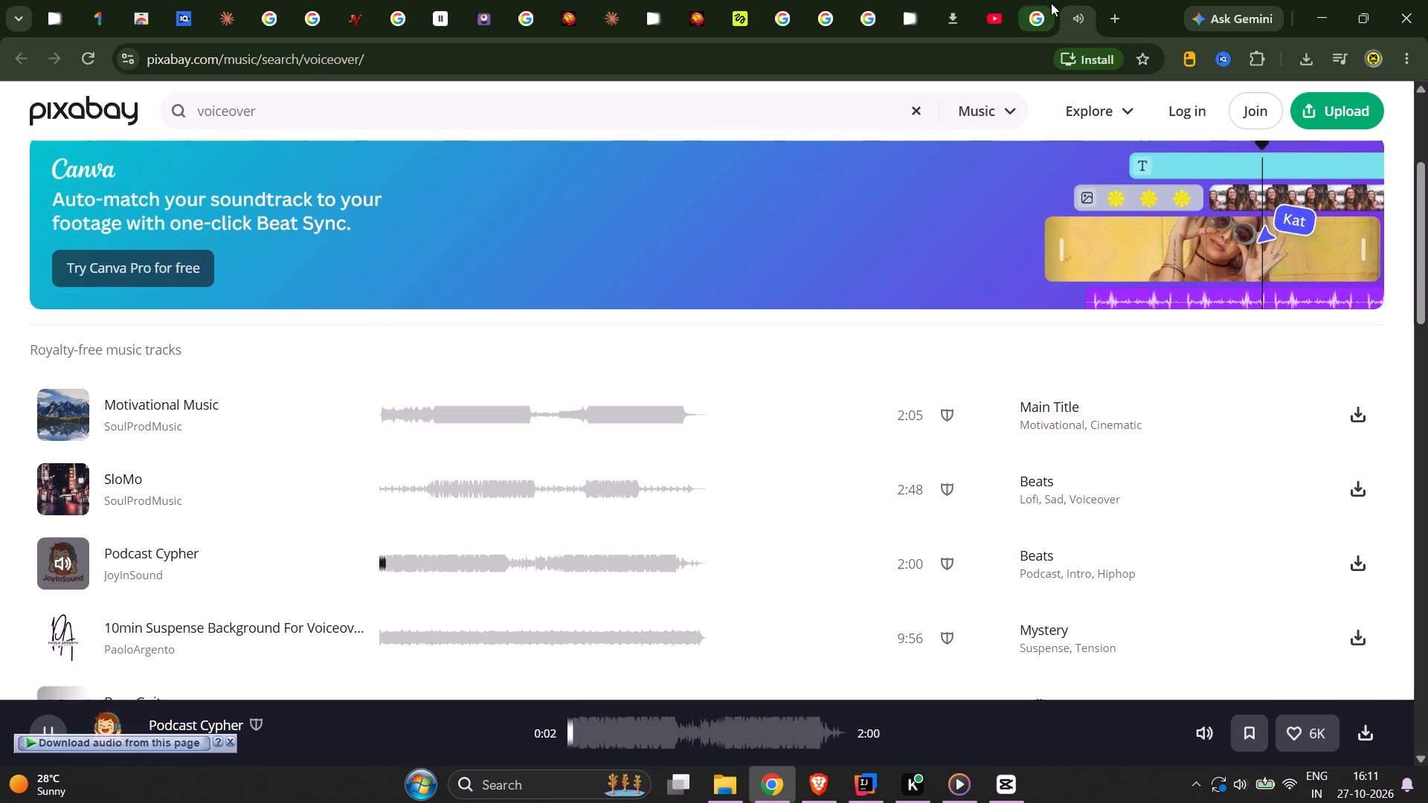
pyautogui.click(1026, 18)
pyautogui.click(1058, 18)
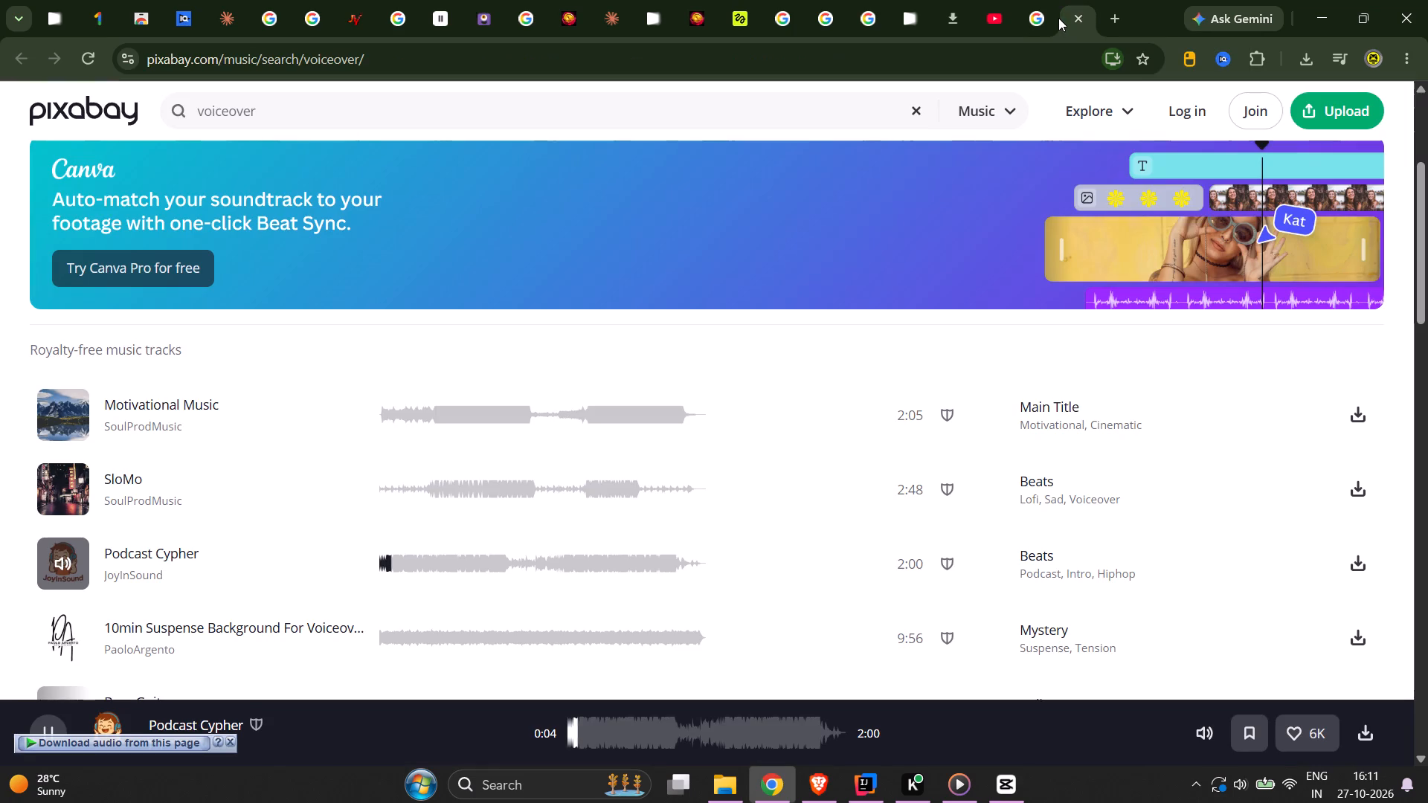
pyautogui.click(1080, 18)
# Preview the Soft Storytelling Music video from the search results, skipping ahead slightly, and return to the results.
pyautogui.scroll(-1, 857, 434)
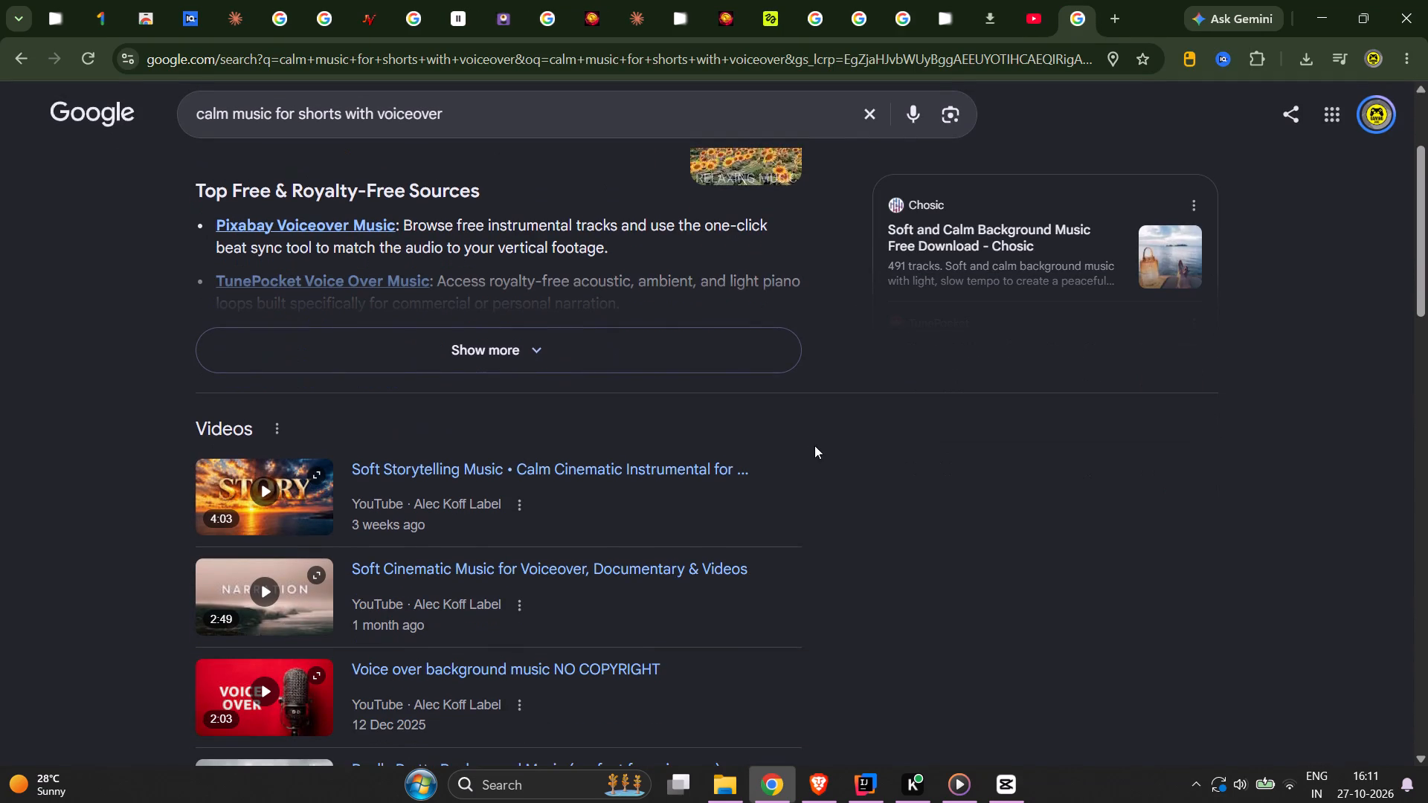
pyautogui.click(280, 483)
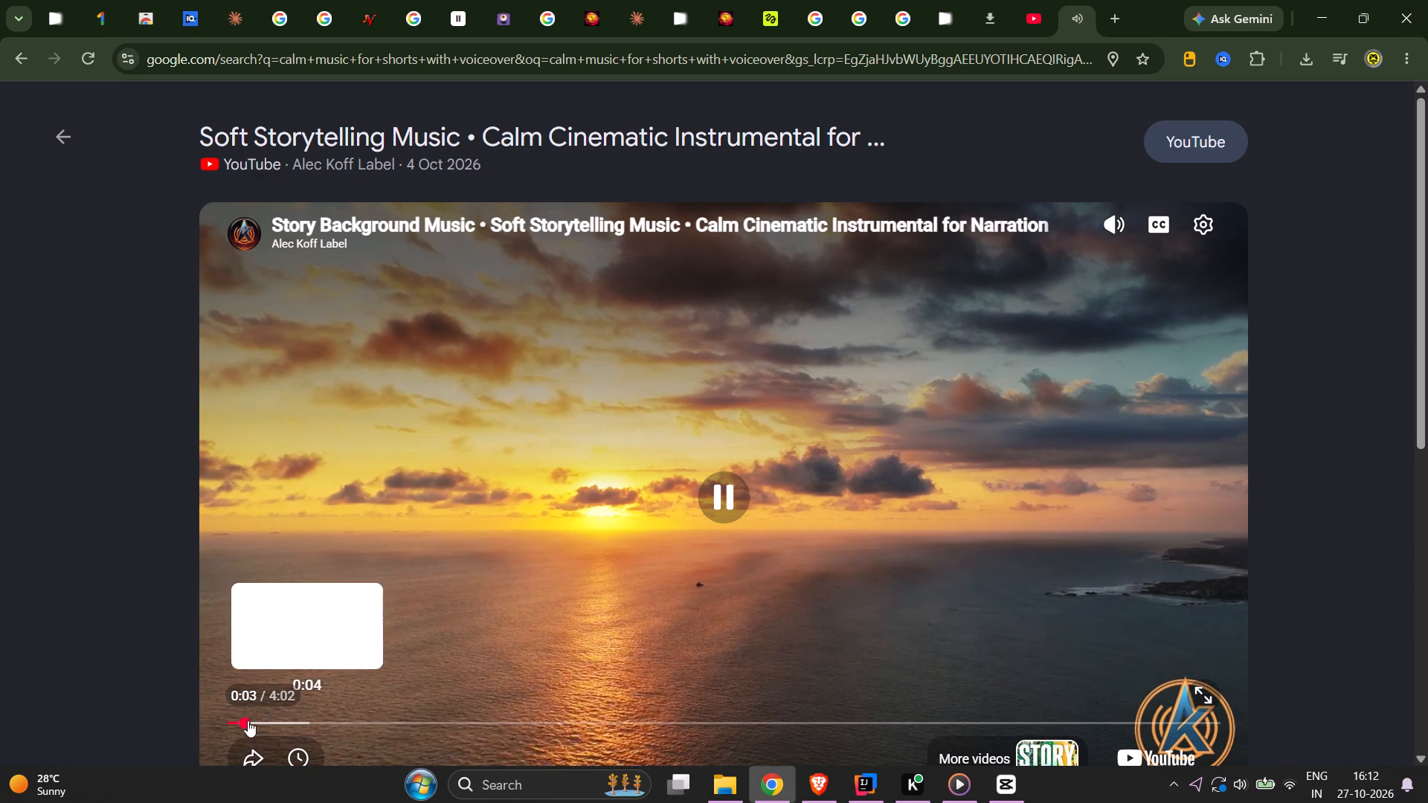
pyautogui.moveTo(248, 720); pyautogui.dragTo(286, 719)
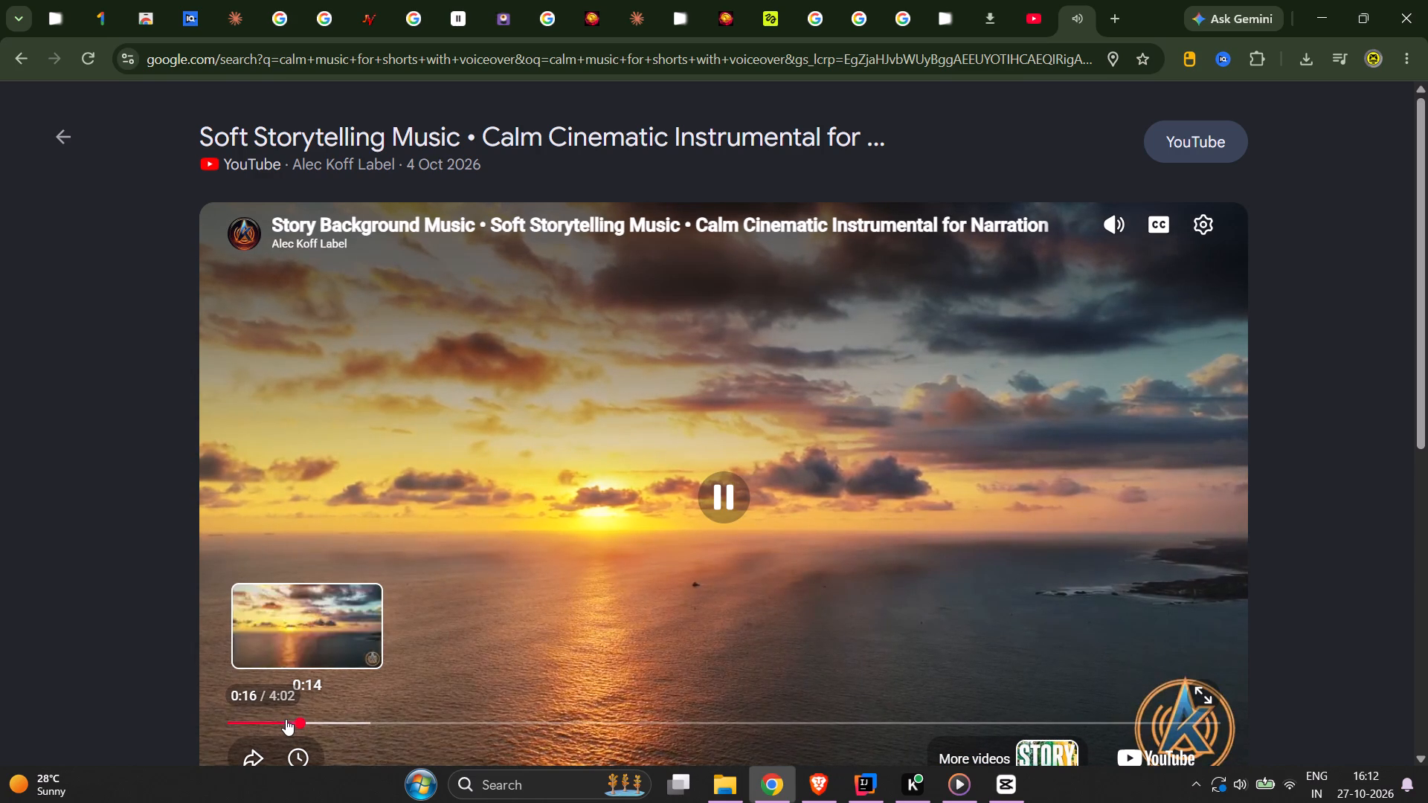
pyautogui.press('Escape')
pyautogui.hscroll(5, 348, 599)
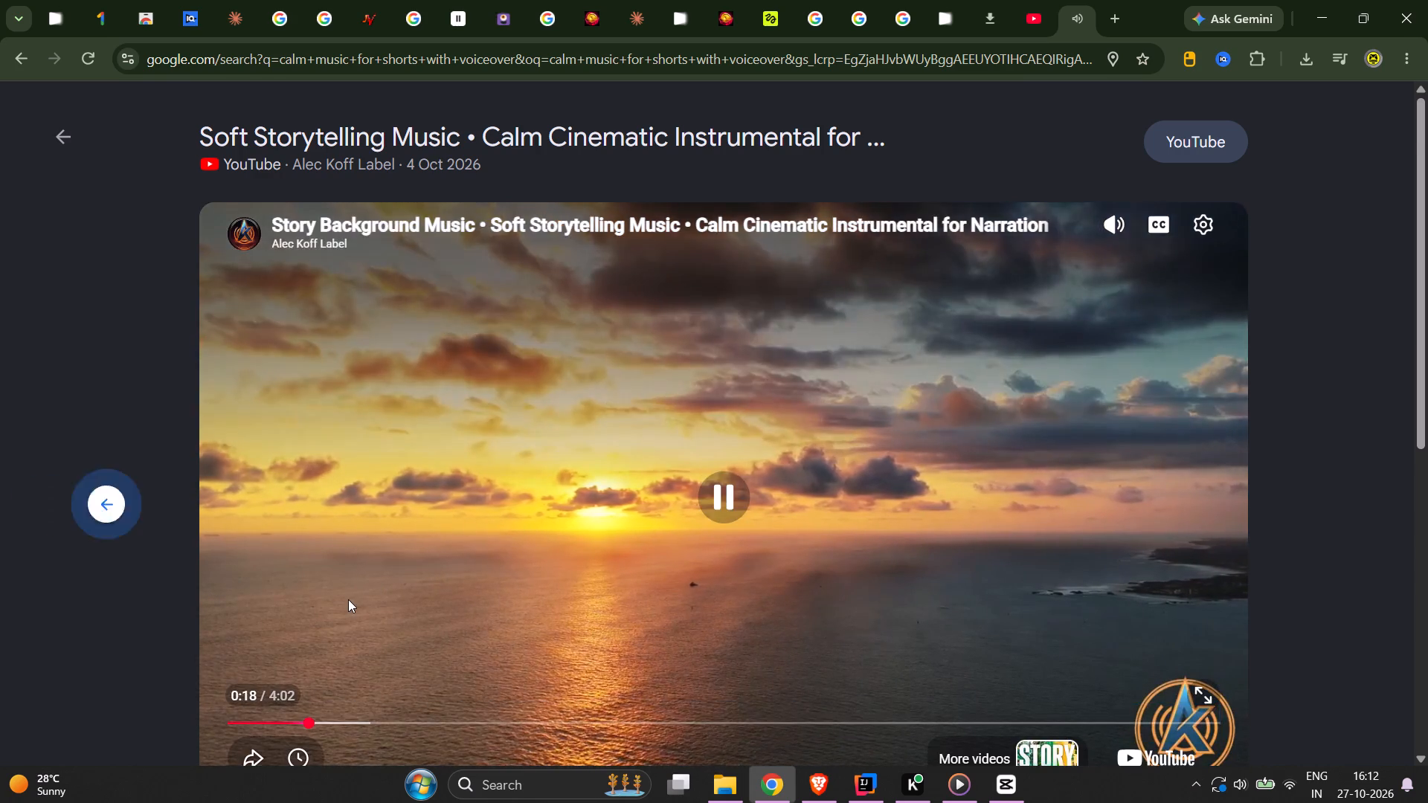
# Preview the video Really Pretty Background Music (perfect for voiceover) from the search results.
pyautogui.scroll(-1, 348, 599)
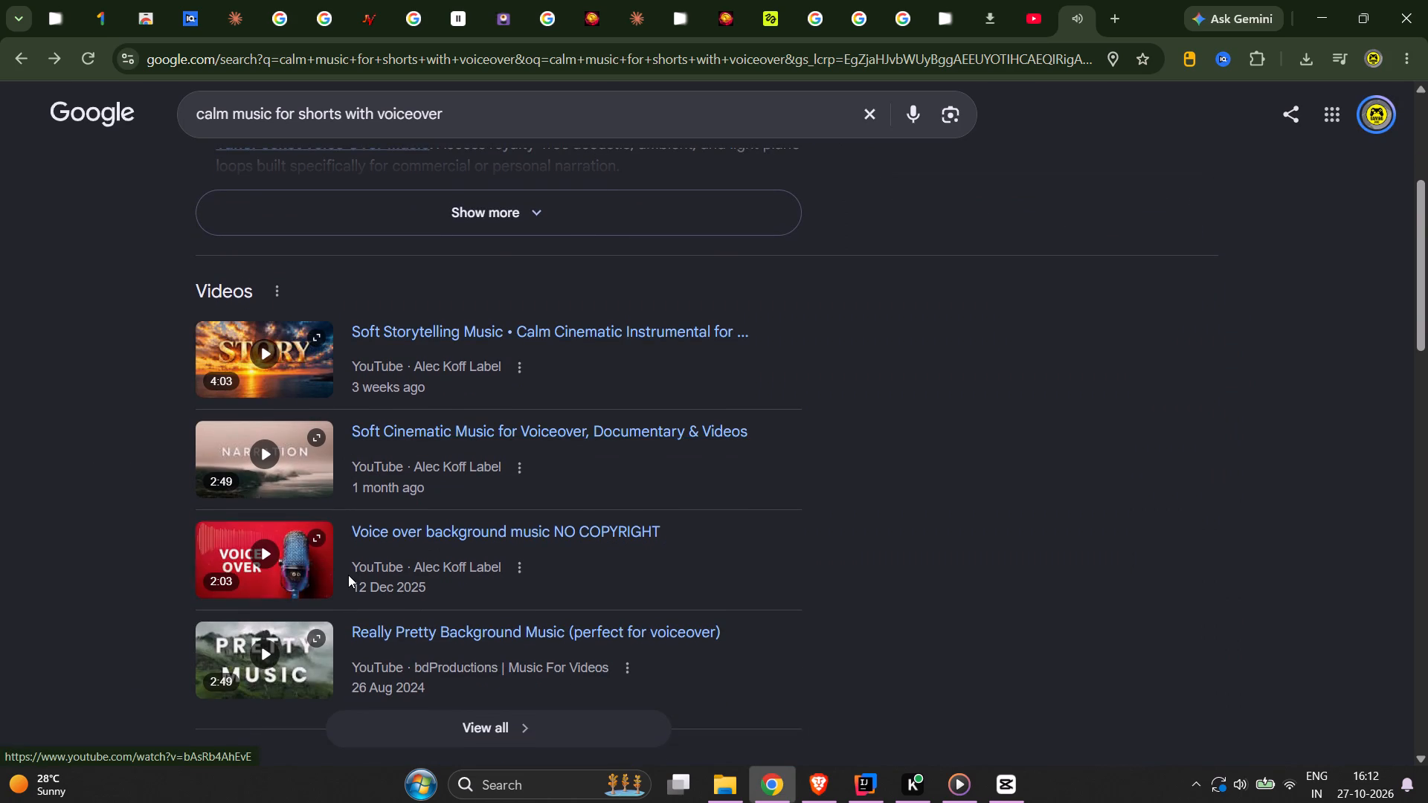
pyautogui.scroll(-1, 348, 575)
pyautogui.click(295, 514)
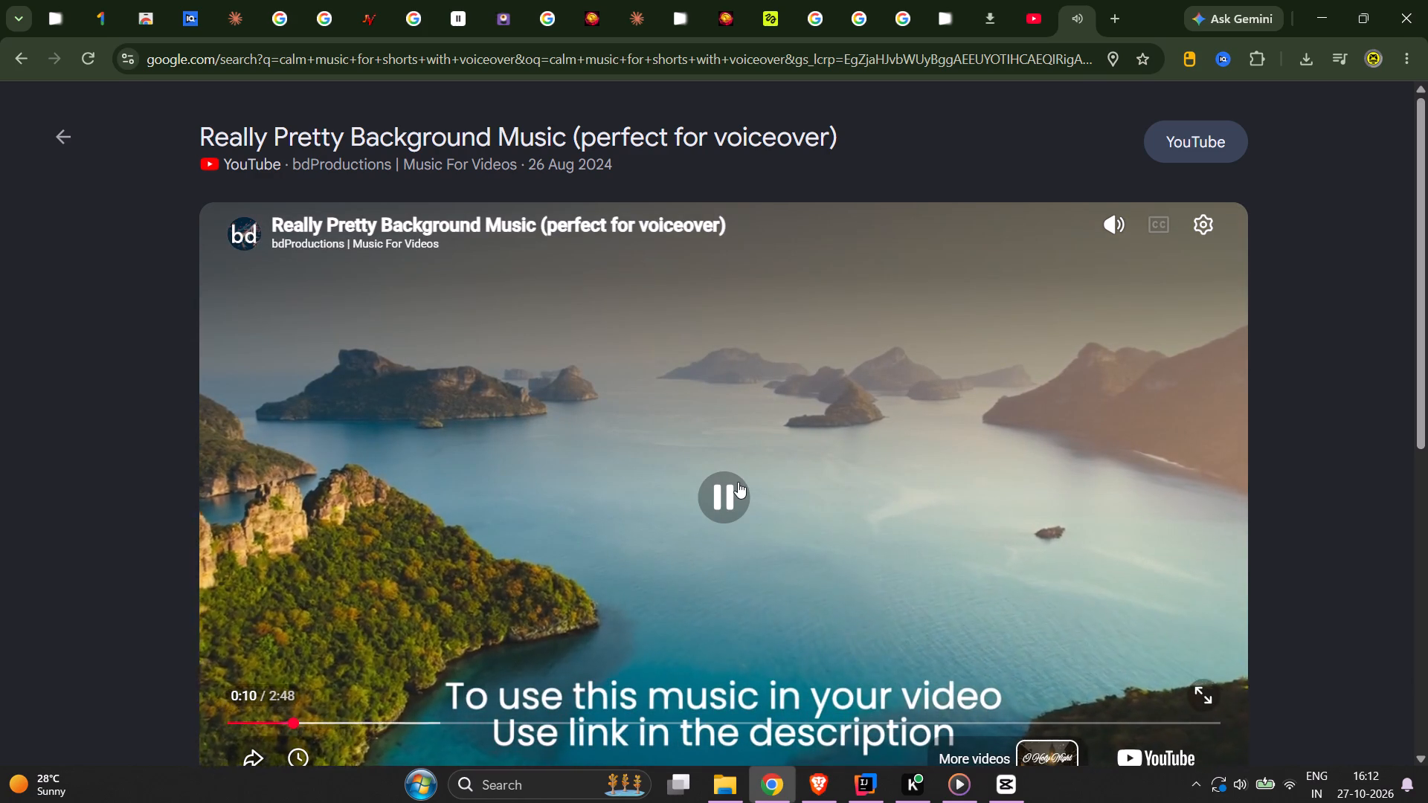
pyautogui.scroll(-1, 738, 482)
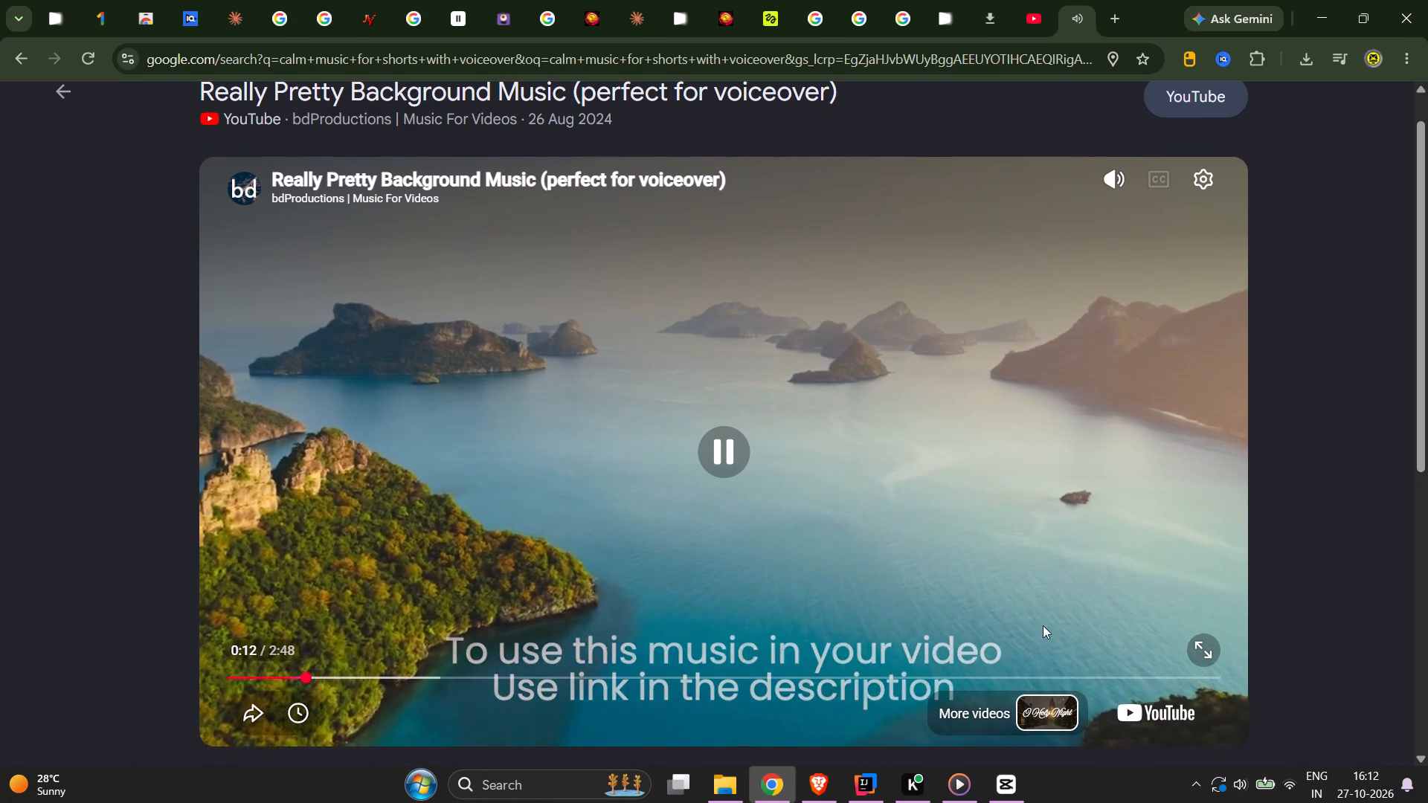
pyautogui.scroll(2, 1055, 233)
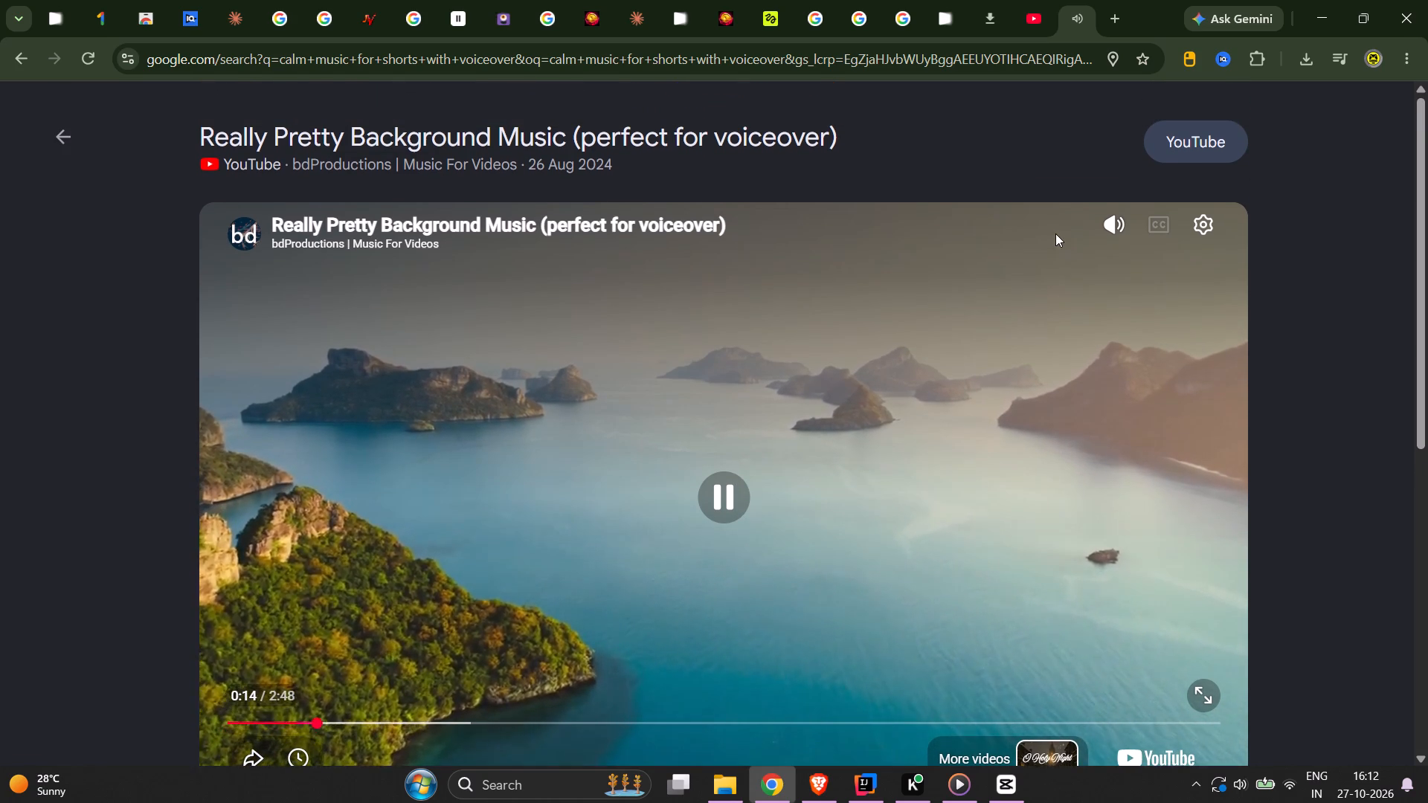
# Copy the address of the page showing Really Pretty Background Music and pause the video.
pyautogui.click(977, 45)
pyautogui.hotkey('ctrl', 'c')
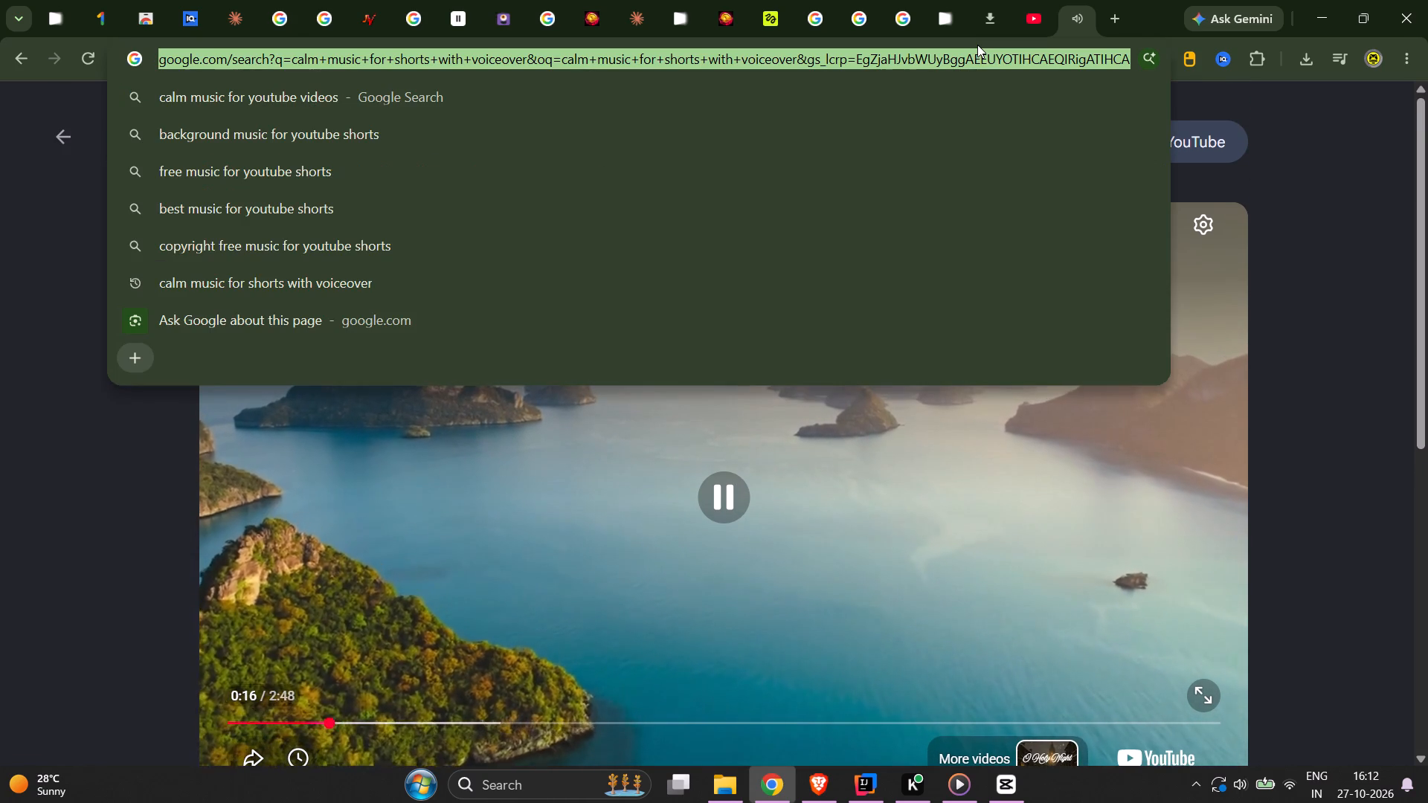
pyautogui.press('space')
pyautogui.click(757, 446)
# Search the web in a new tab for yt music downloader extension, then refine the search to yt music downloader.
pyautogui.hotkey('ctrl', 't')
pyautogui.write('yt music')
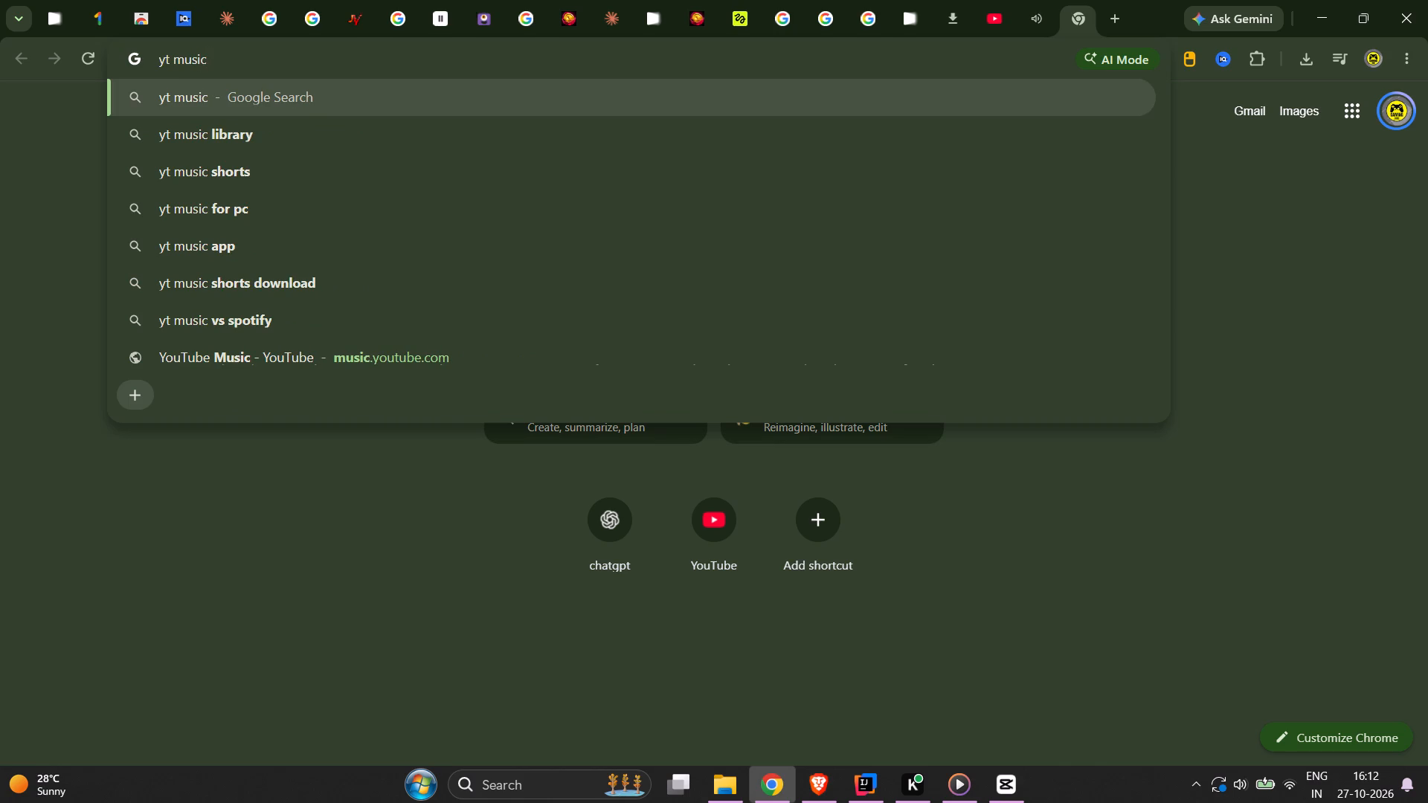
pyautogui.press('space')
pyautogui.write('dow')
pyautogui.press('Down')
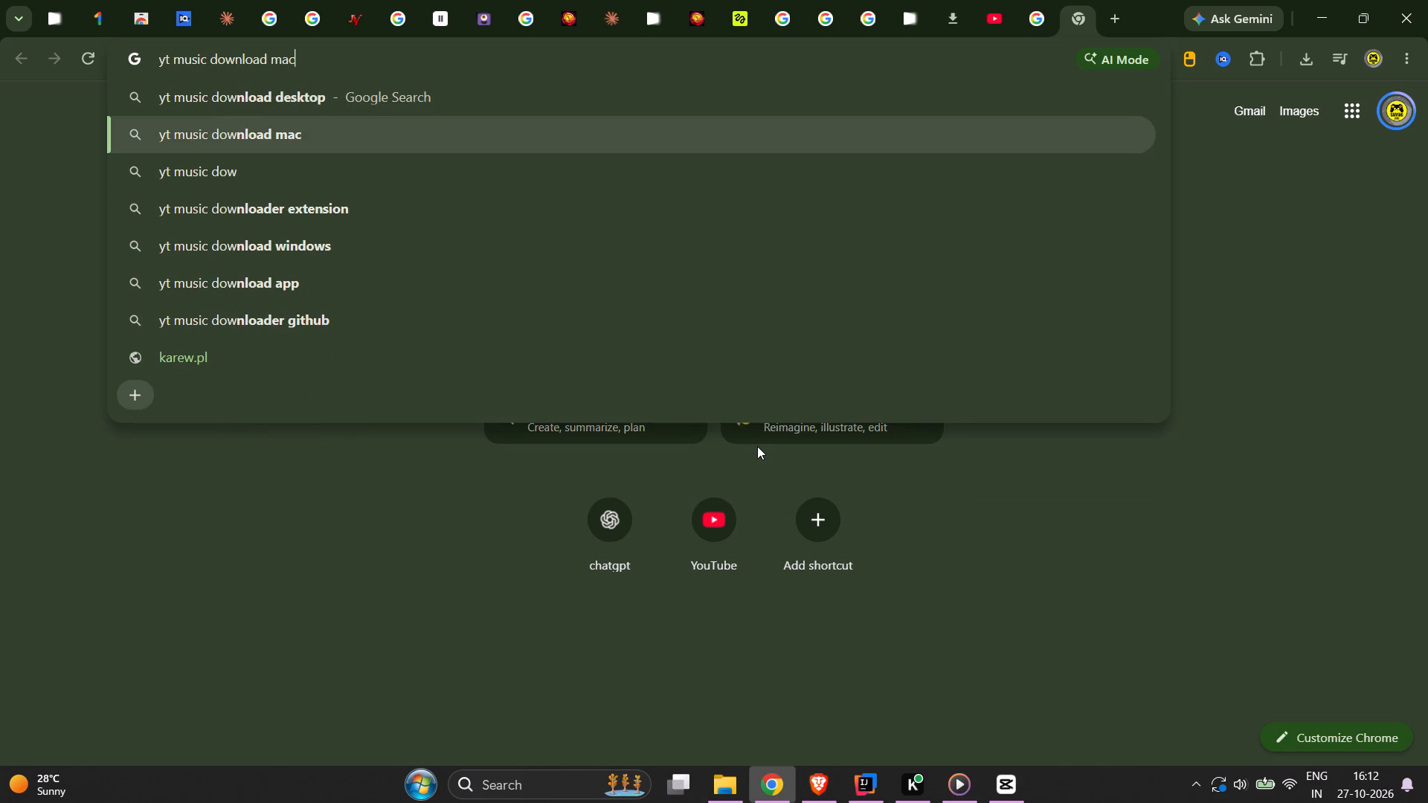
pyautogui.press('Down')
pyautogui.press('Down')
pyautogui.press('Down')
pyautogui.press('Up')
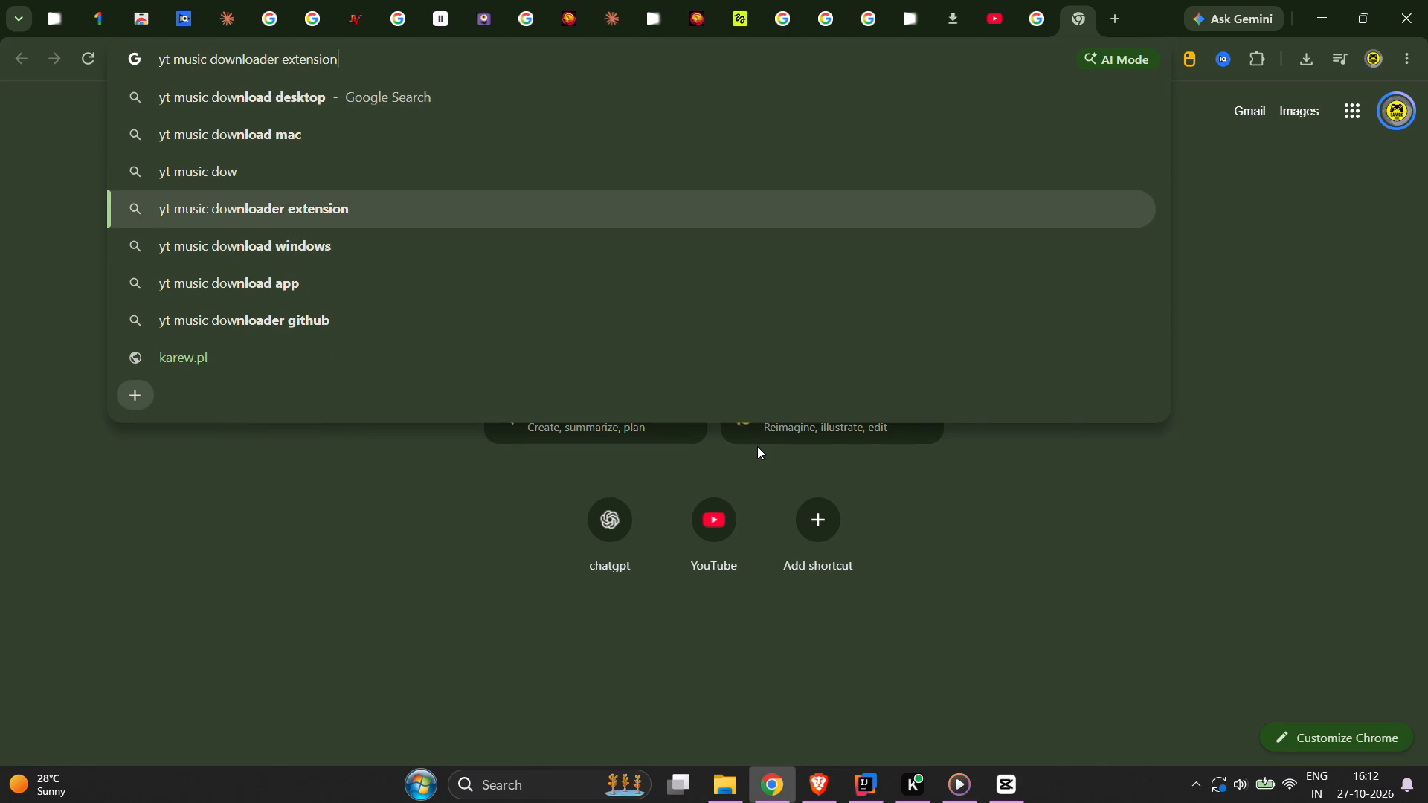
pyautogui.press('Return')
pyautogui.write('//')
pyautogui.hotkey('ctrl', 'BackSpace')
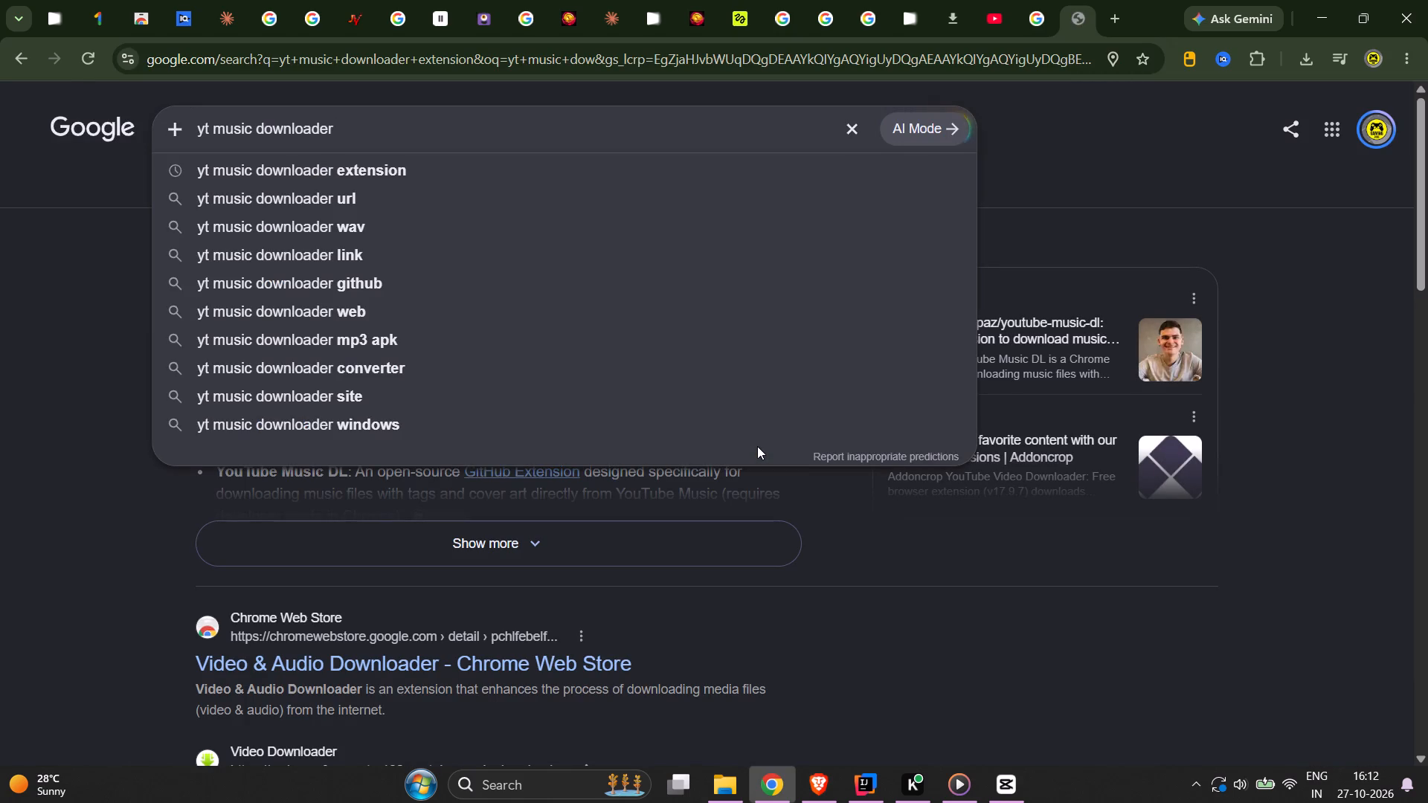
pyautogui.press('Return')
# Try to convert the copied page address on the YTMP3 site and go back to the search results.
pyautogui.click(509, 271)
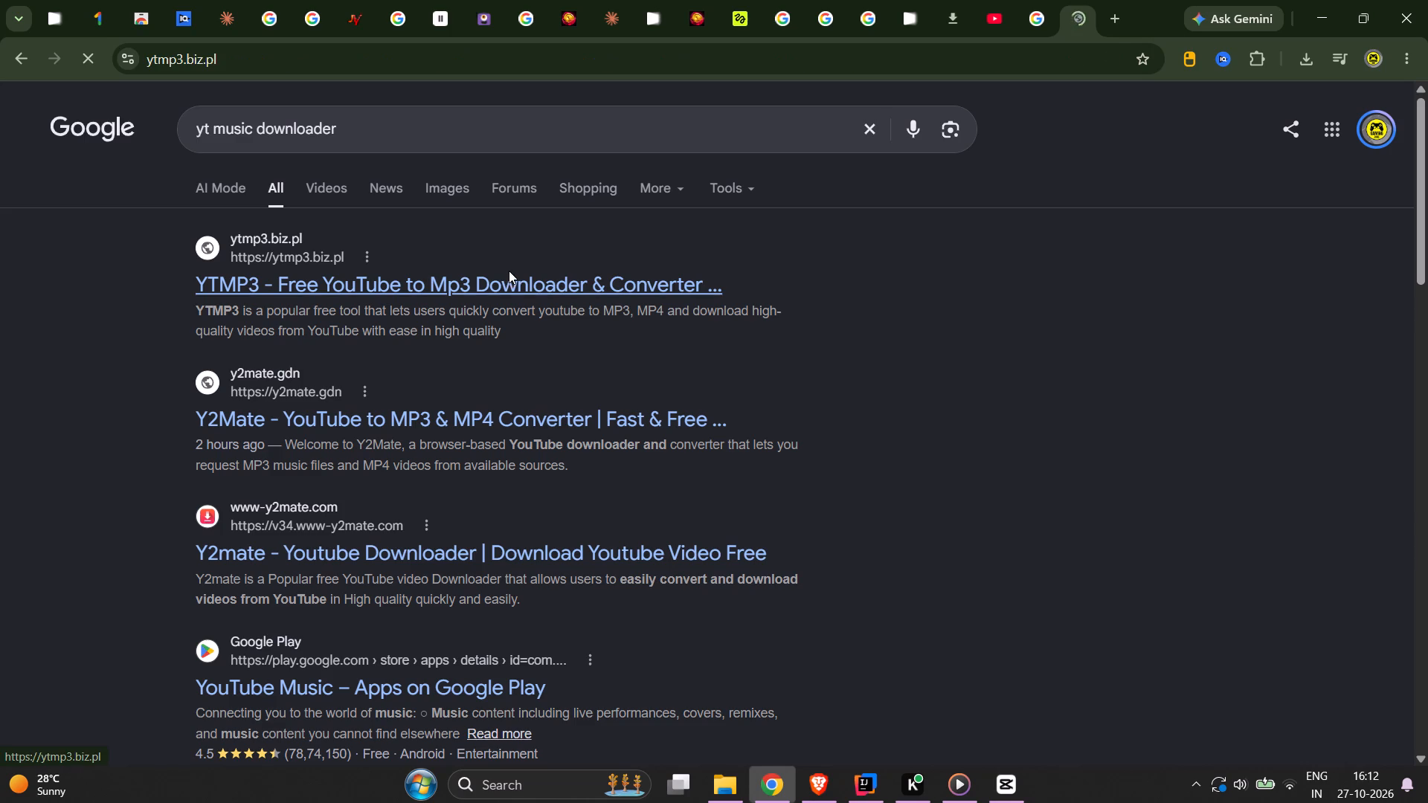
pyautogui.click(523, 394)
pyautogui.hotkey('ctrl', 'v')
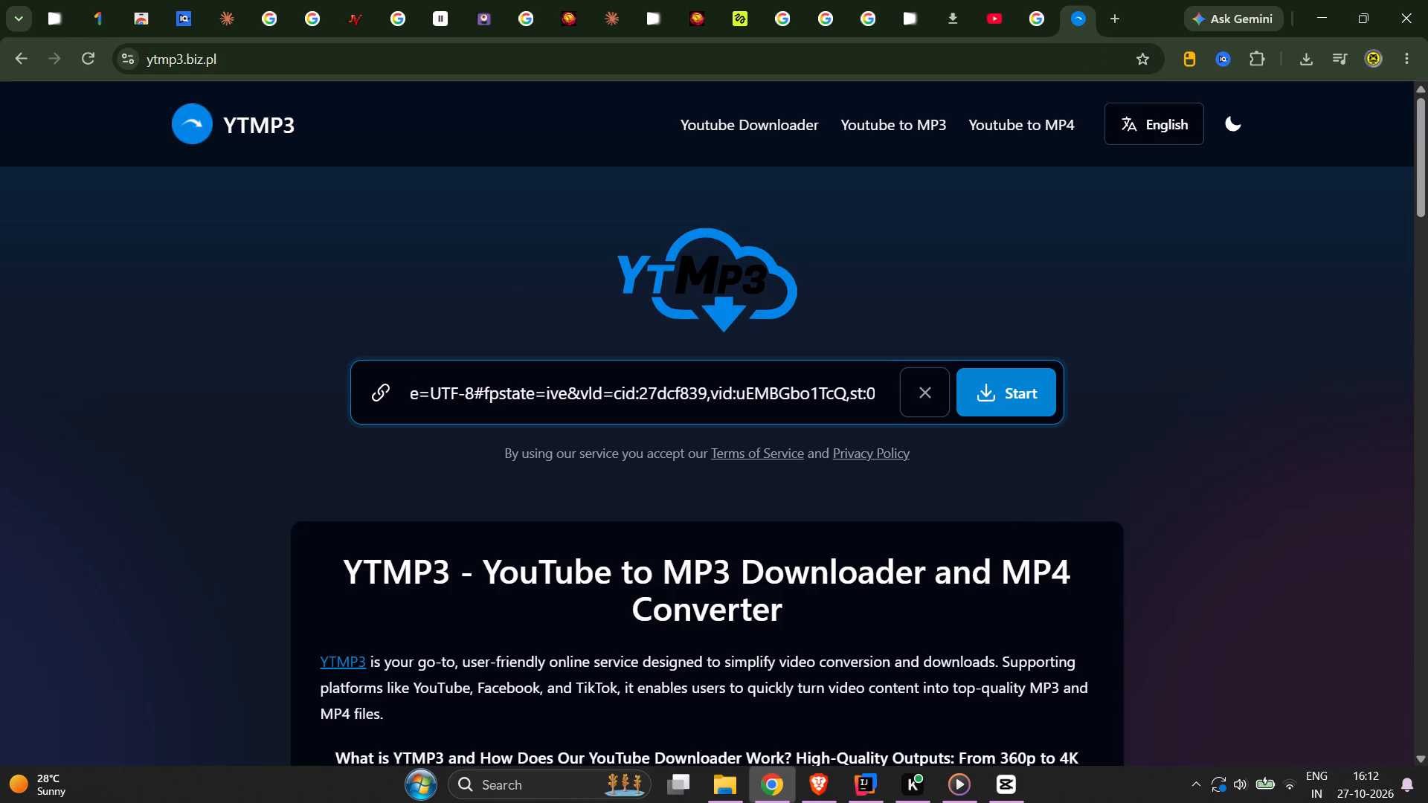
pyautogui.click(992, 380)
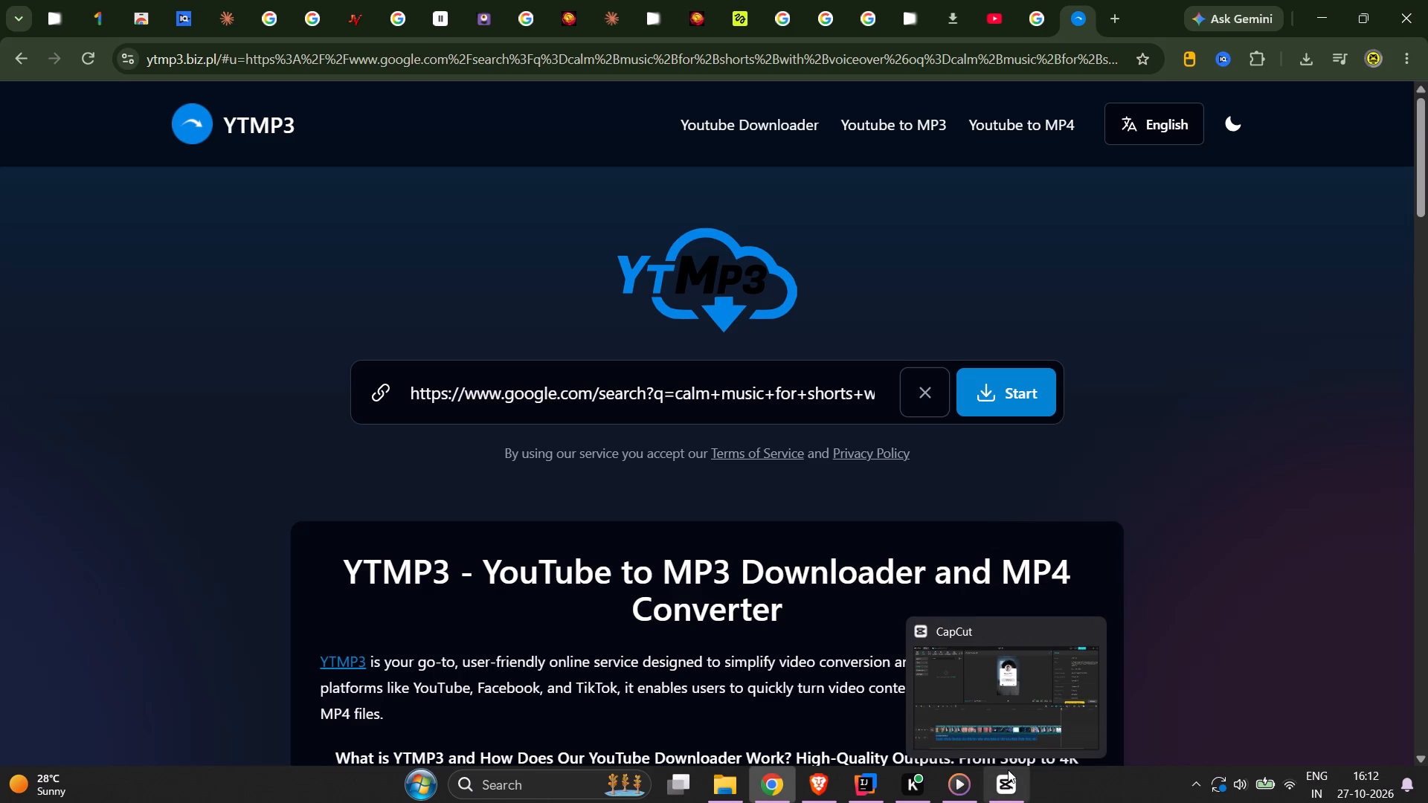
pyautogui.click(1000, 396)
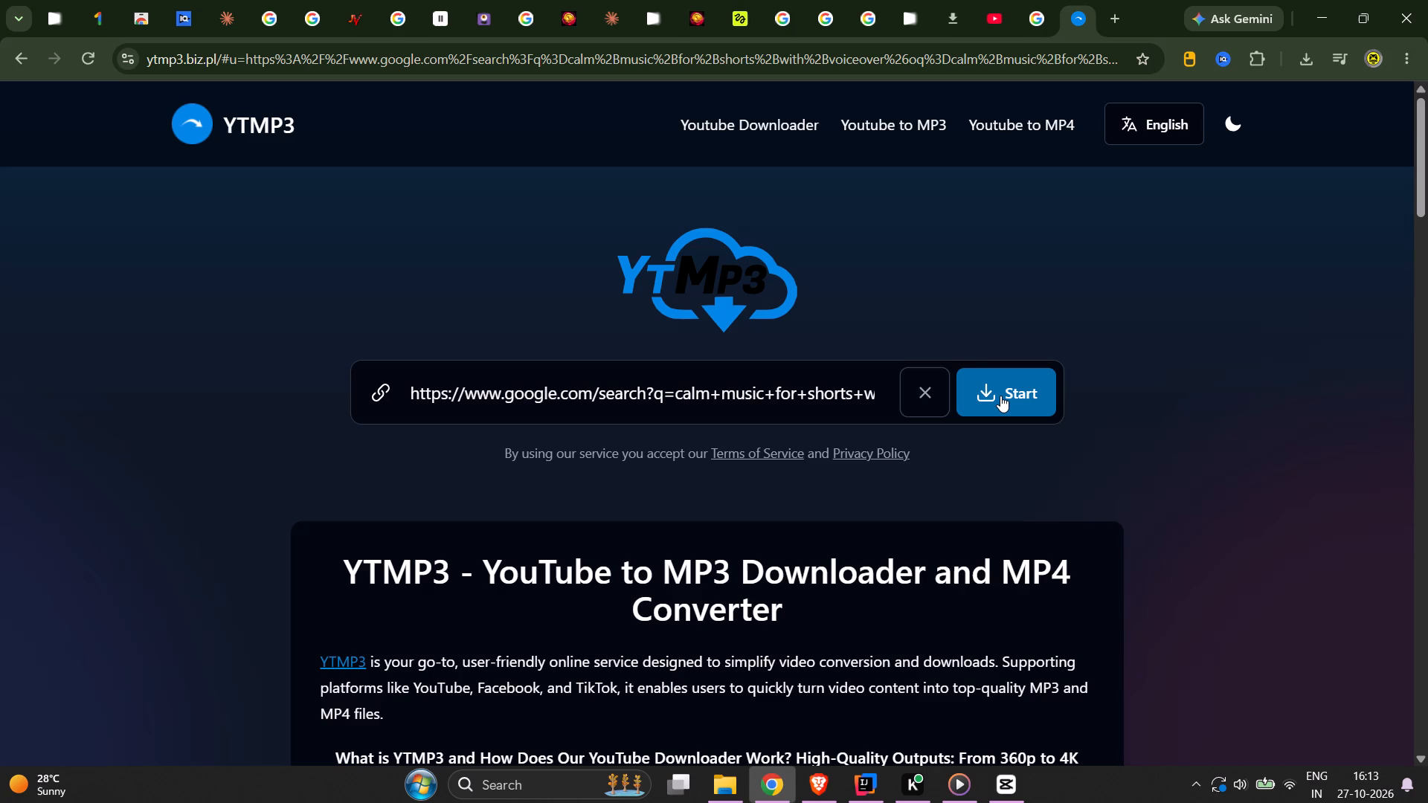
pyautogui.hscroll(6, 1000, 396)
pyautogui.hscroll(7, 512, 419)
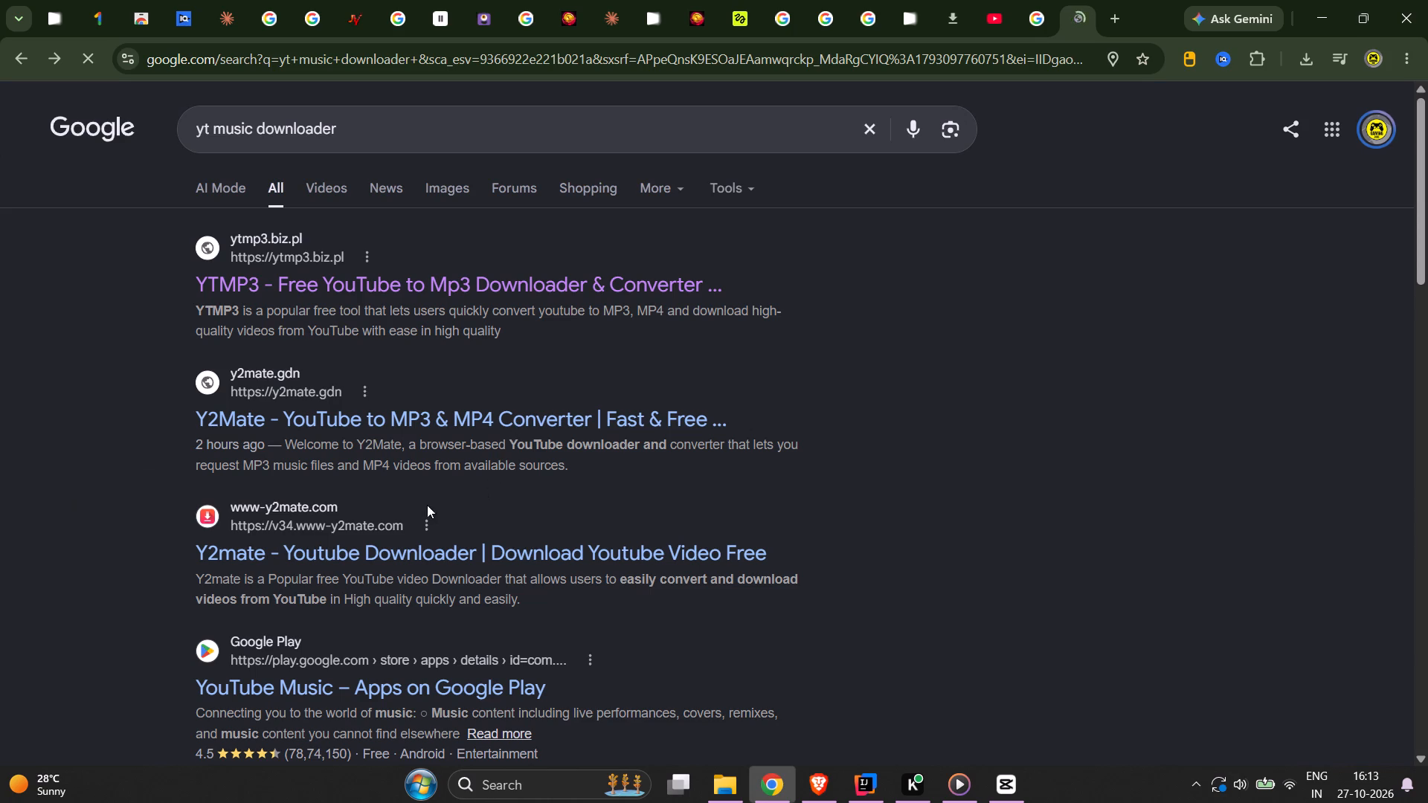
# Check the Y2Mate converter page at y2mate.gdn and go back to the search results.
pyautogui.click(448, 414)
pyautogui.hscroll(5, 448, 414)
pyautogui.hscroll(5, 438, 511)
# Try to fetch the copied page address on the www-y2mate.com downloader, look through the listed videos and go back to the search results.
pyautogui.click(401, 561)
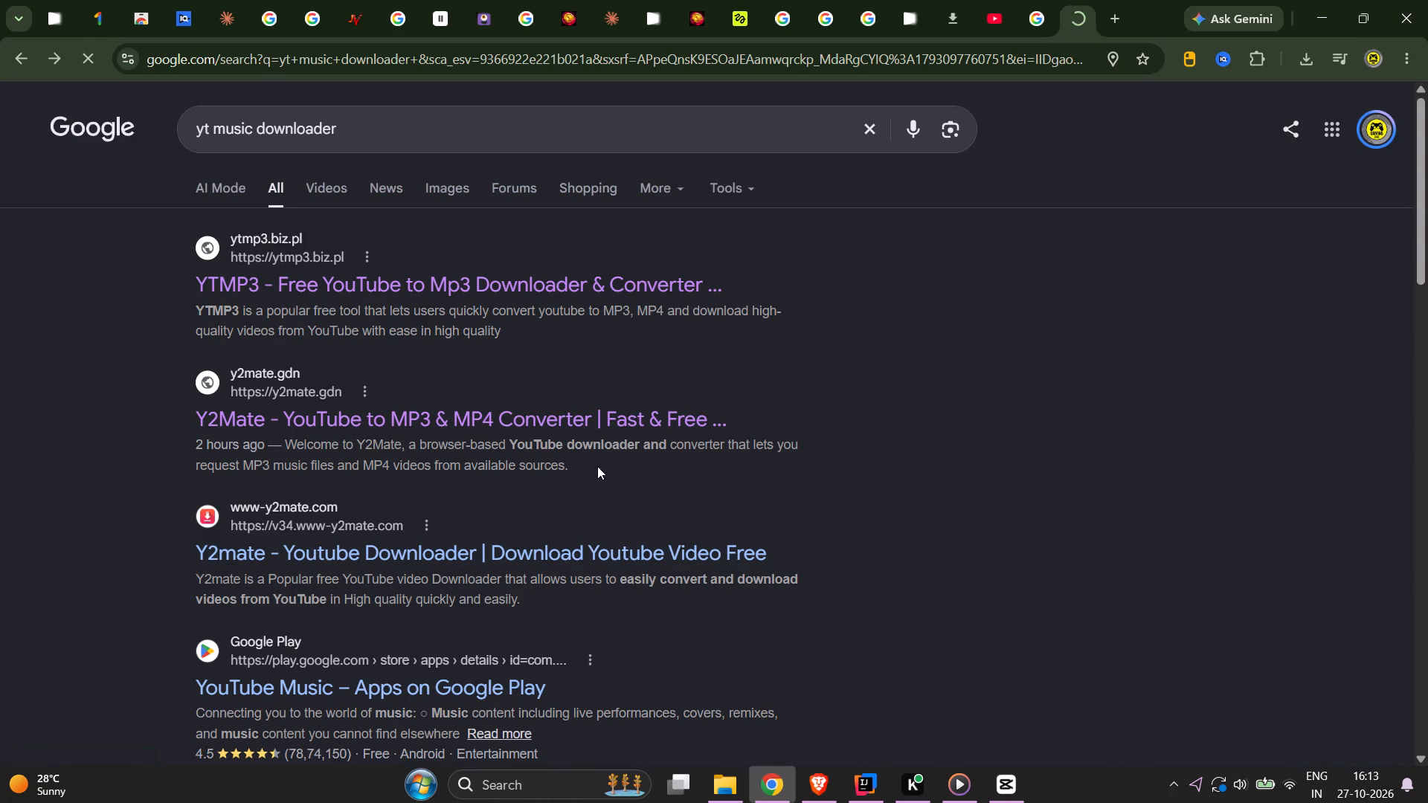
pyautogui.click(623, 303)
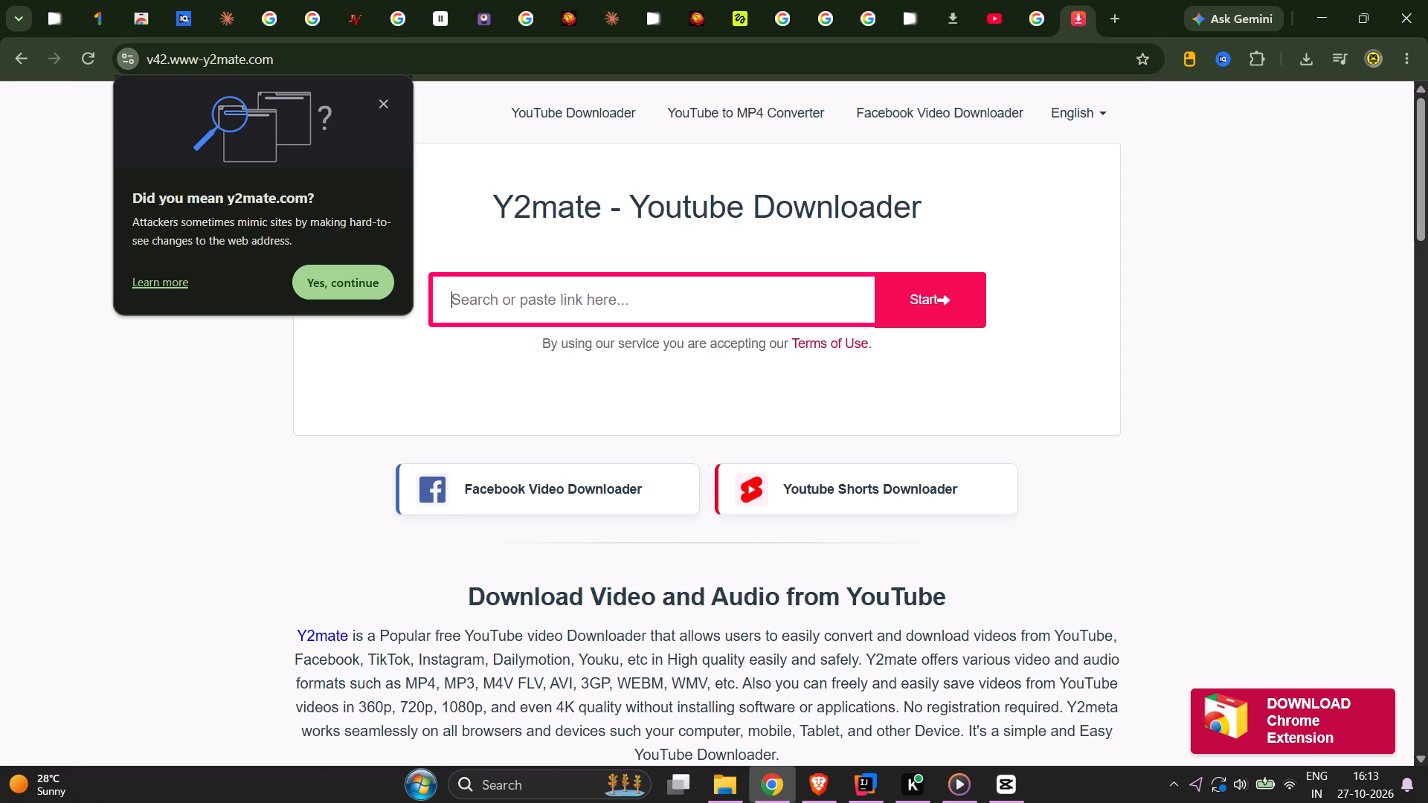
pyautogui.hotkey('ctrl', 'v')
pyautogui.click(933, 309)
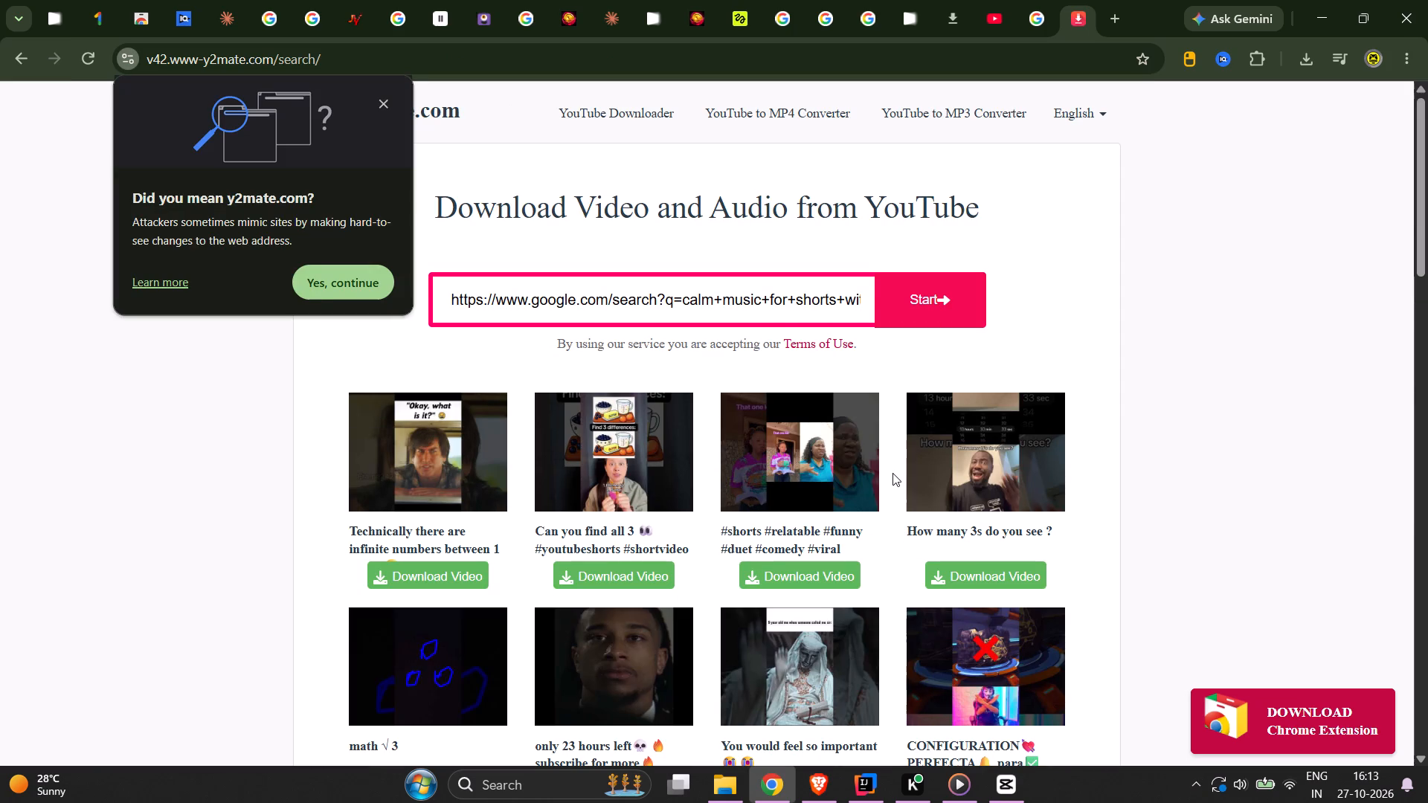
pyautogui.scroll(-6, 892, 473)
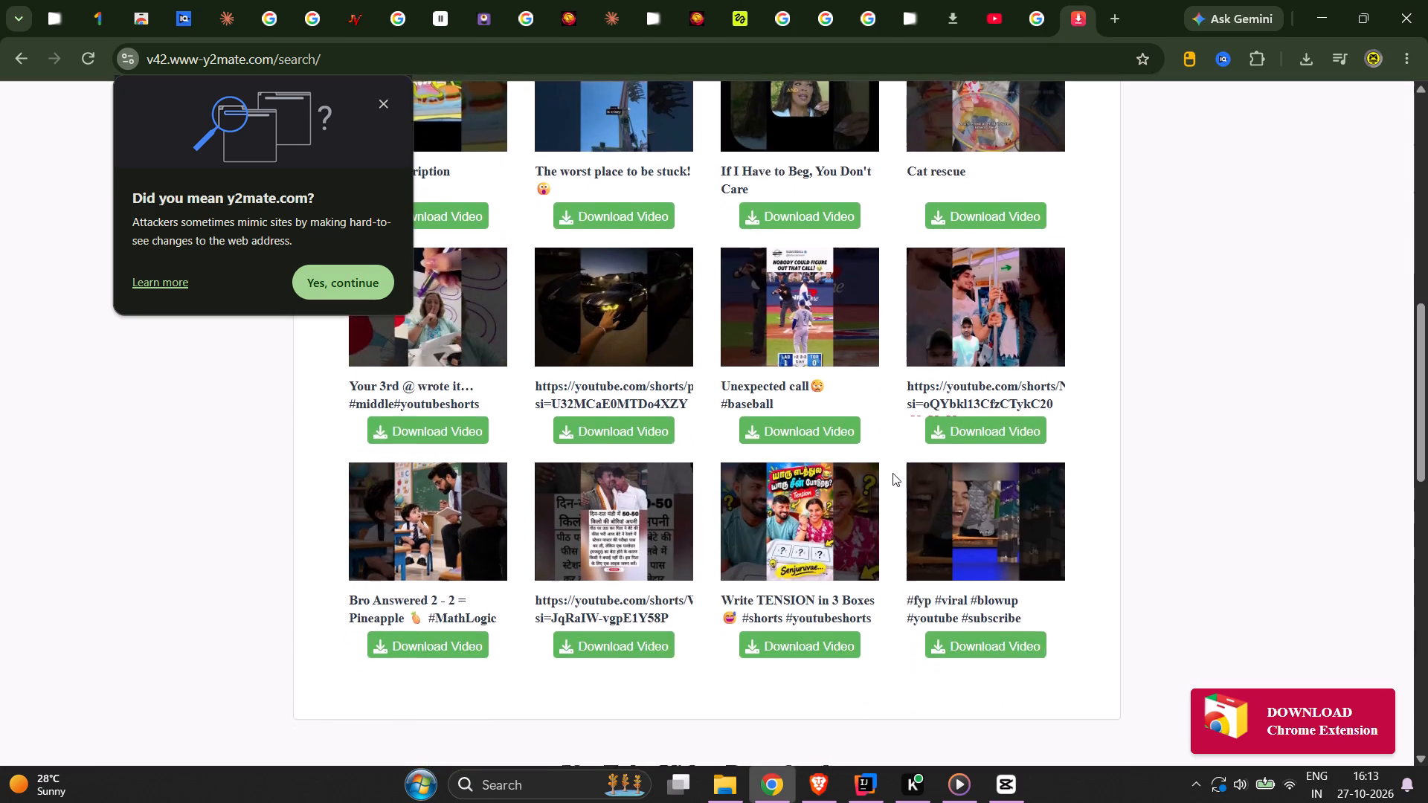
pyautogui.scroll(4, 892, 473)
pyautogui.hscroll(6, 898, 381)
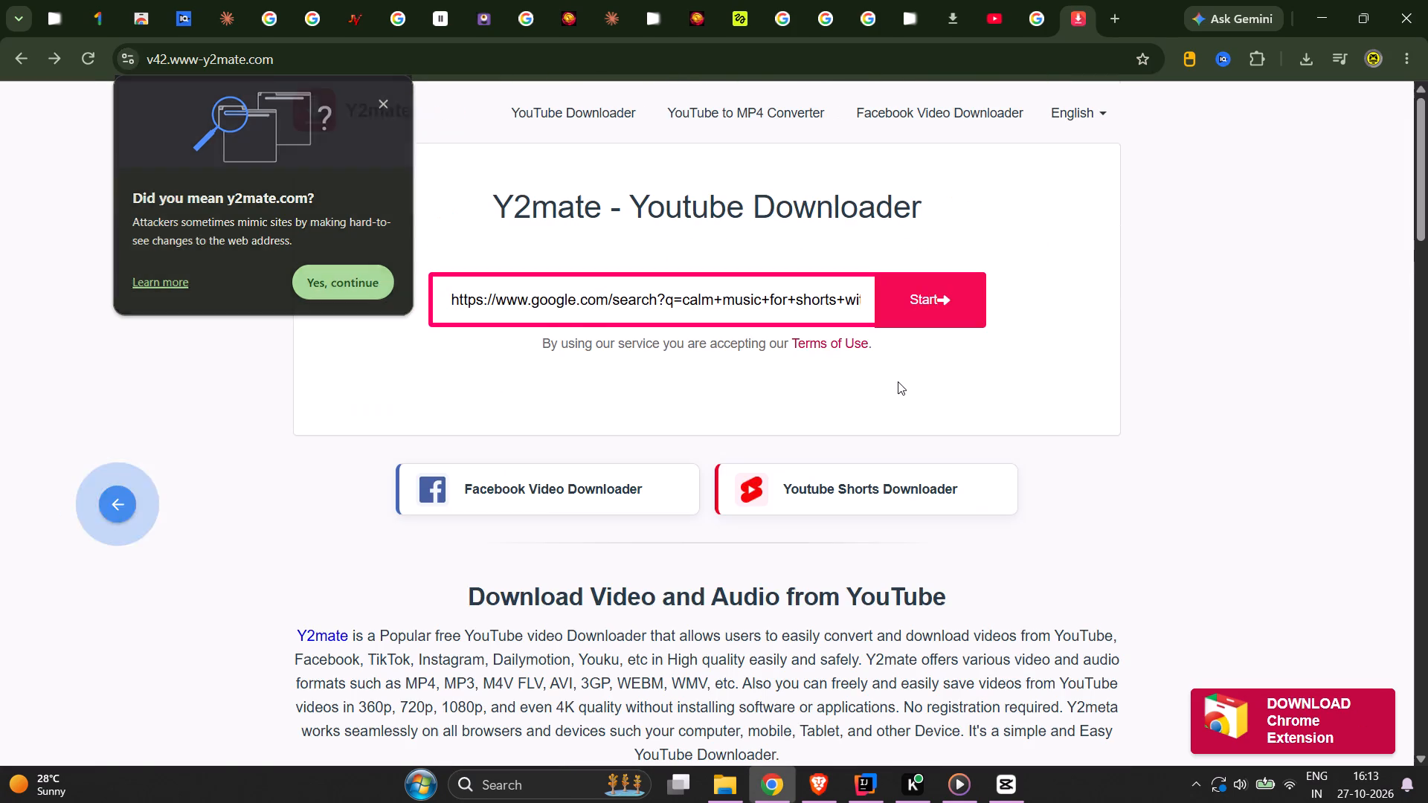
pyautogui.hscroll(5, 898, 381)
# Check the Microsoft Store page for Free YT Music Downloader, go back and look through the further search results.
pyautogui.scroll(-2, 898, 381)
pyautogui.scroll(-1, 509, 469)
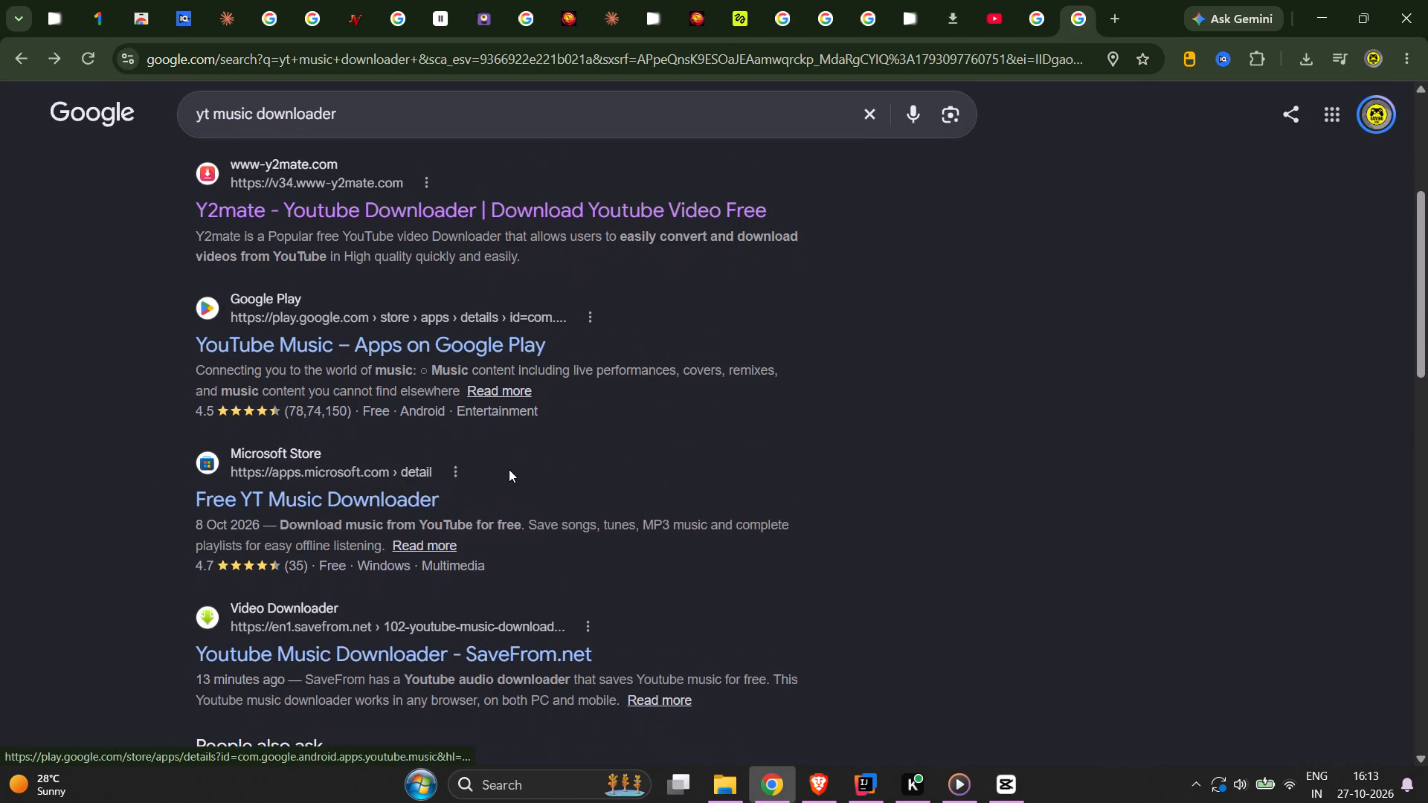
pyautogui.click(362, 497)
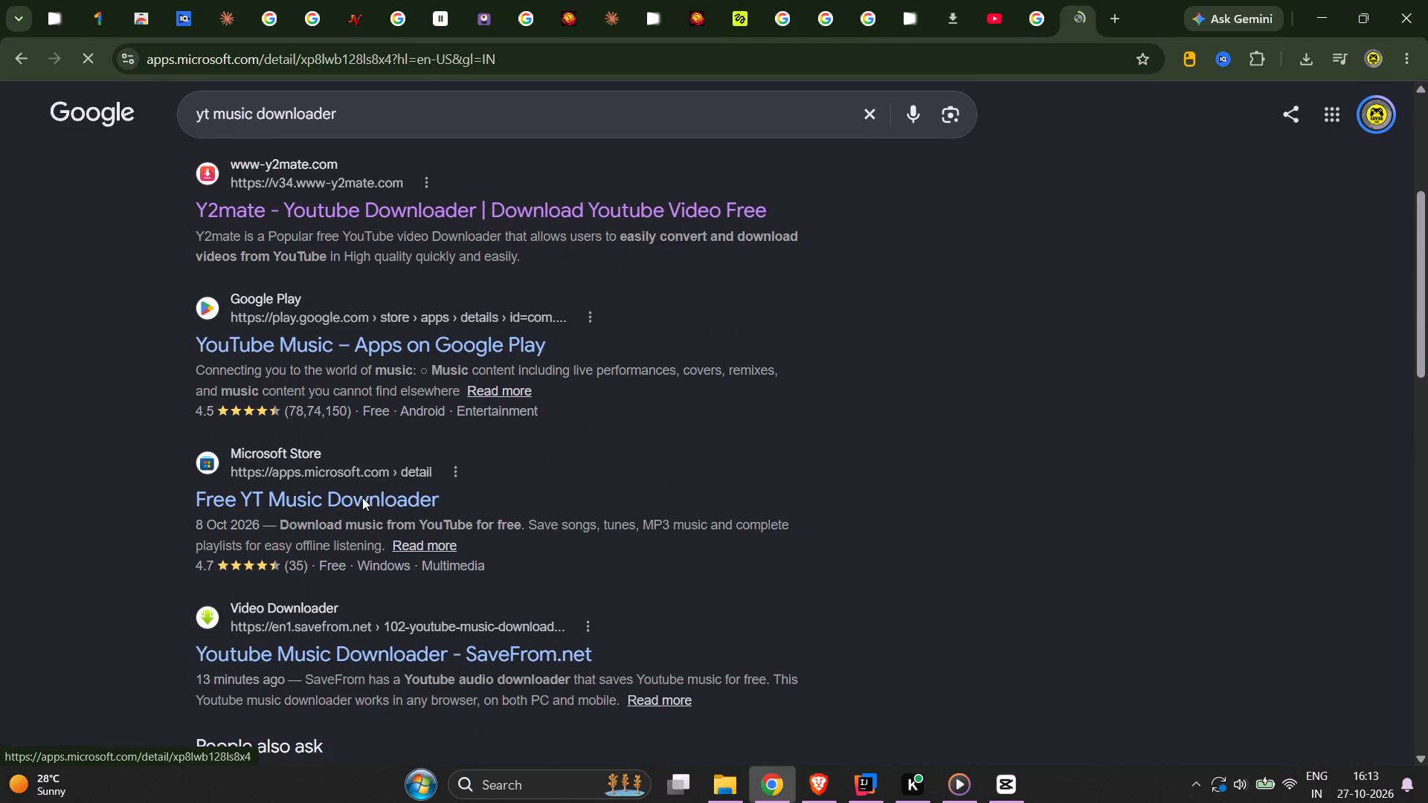
pyautogui.scroll(-1, 334, 460)
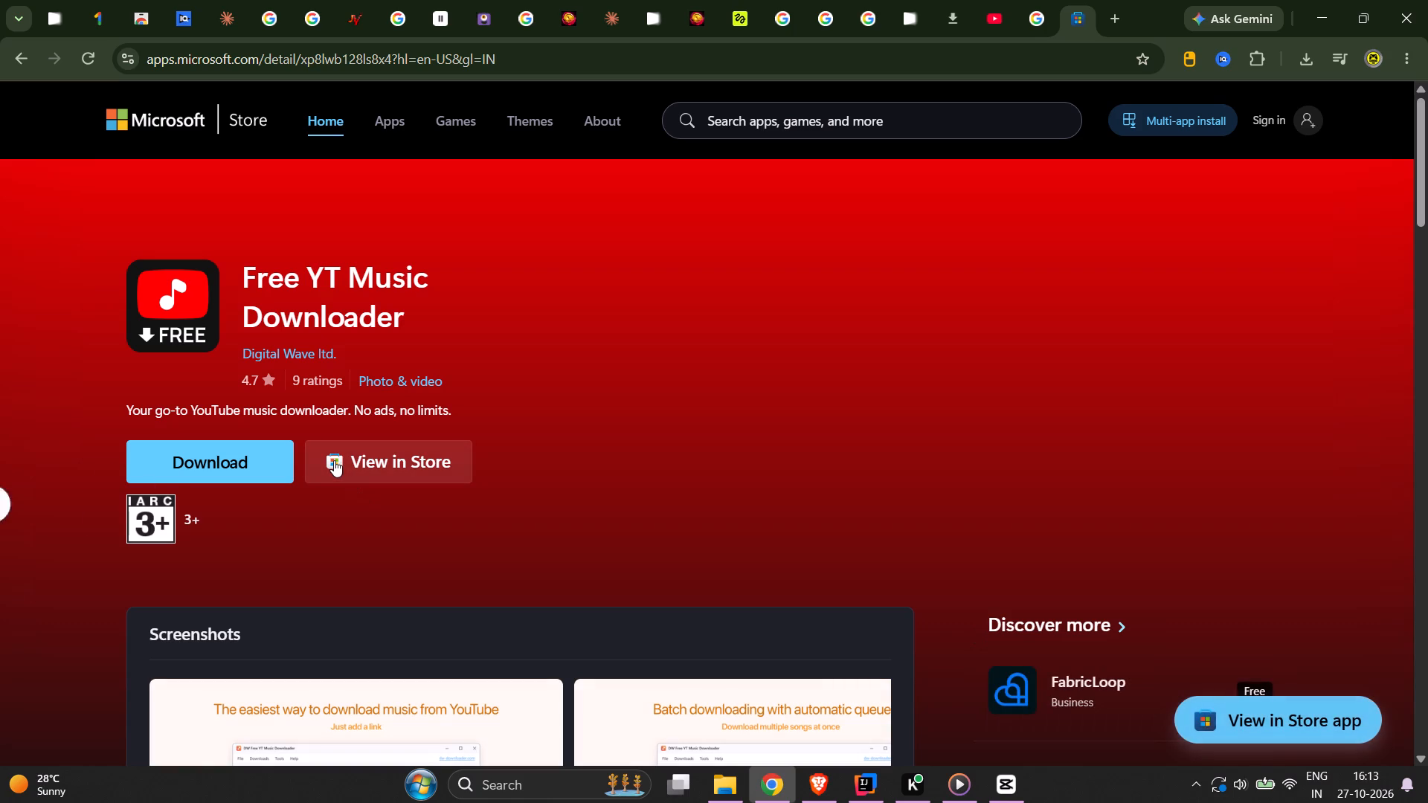
pyautogui.scroll(-3, 334, 460)
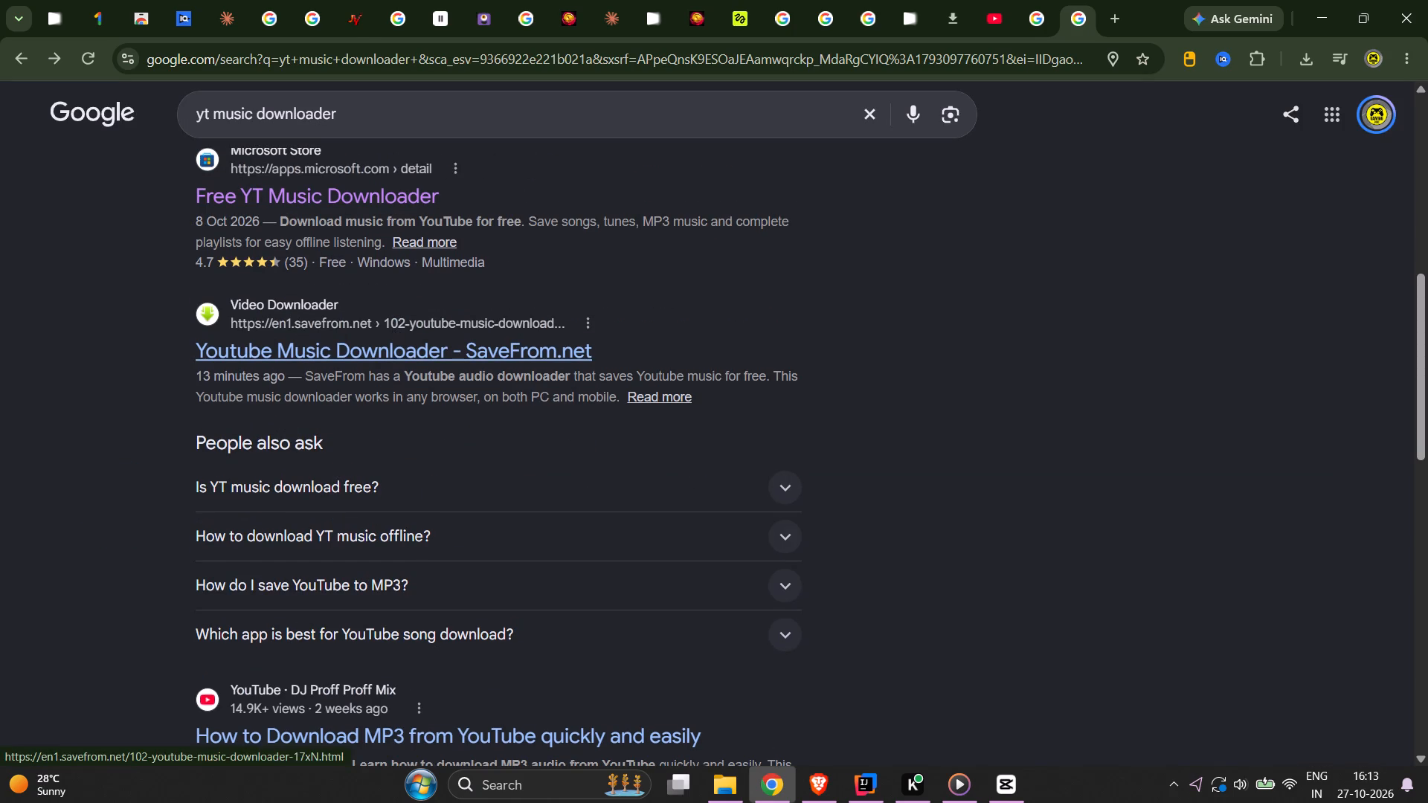
pyautogui.scroll(-1, 391, 482)
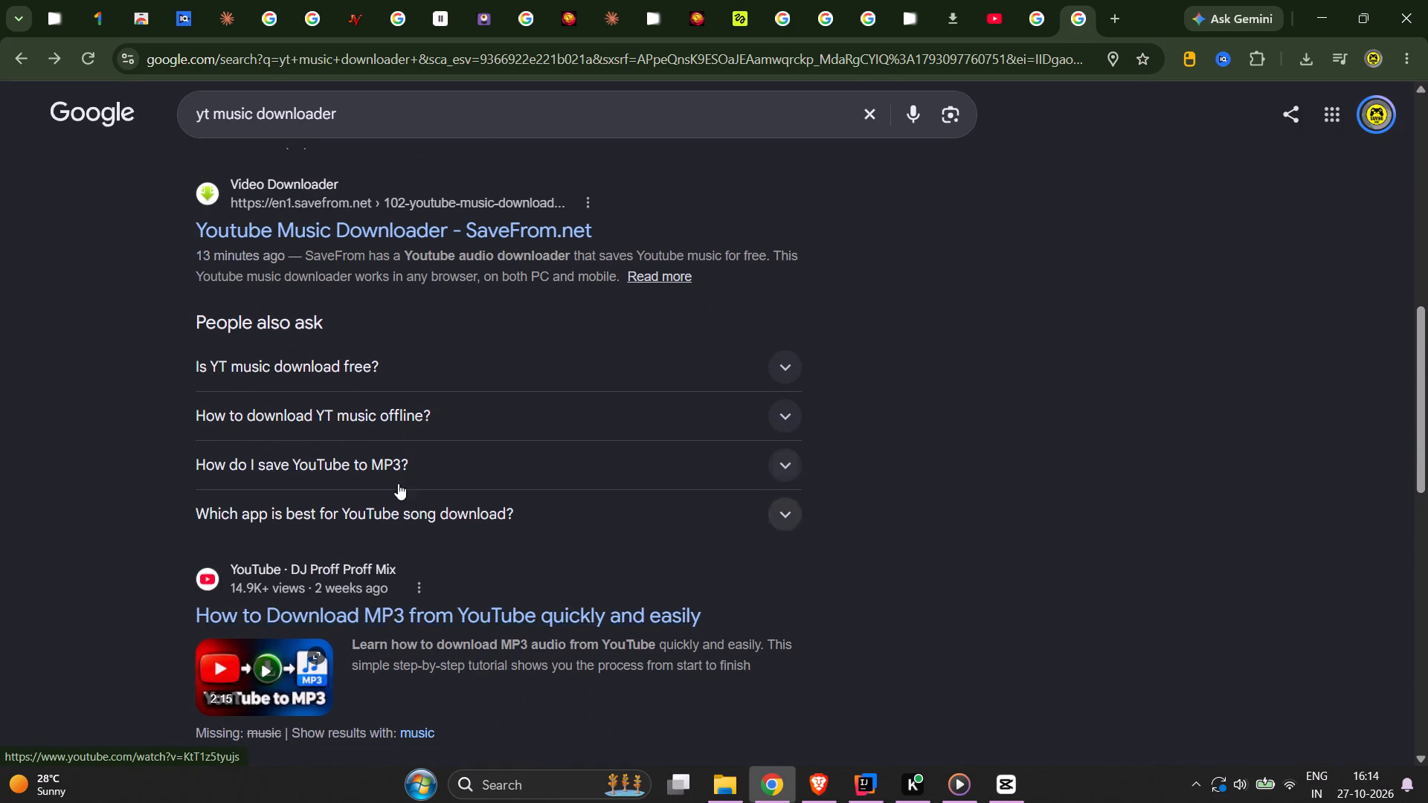
pyautogui.scroll(6, 411, 433)
pyautogui.scroll(-1, 411, 433)
# Reopen the www-y2mate.com YouTube downloader from the search results and make its link field ready for input.
pyautogui.click(379, 492)
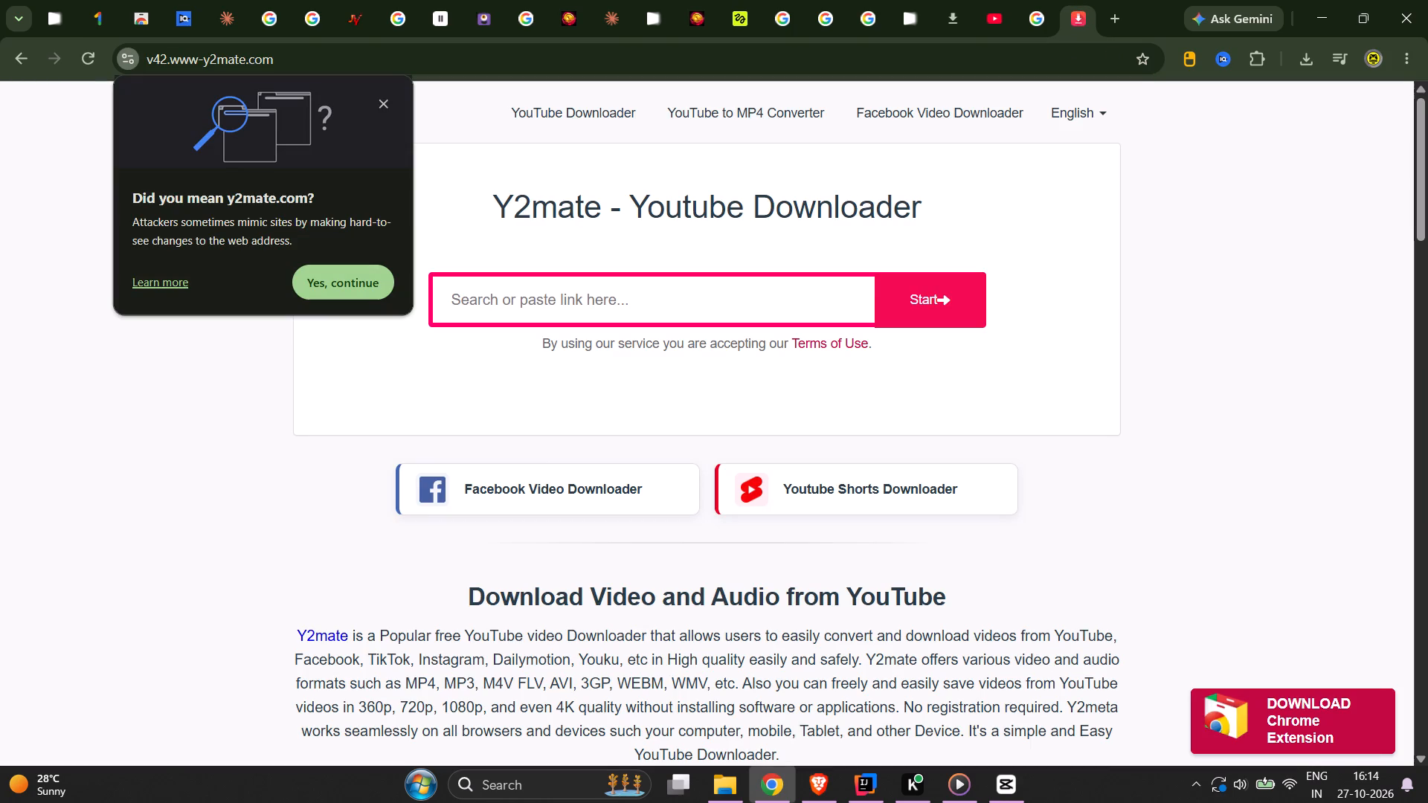
pyautogui.click(643, 317)
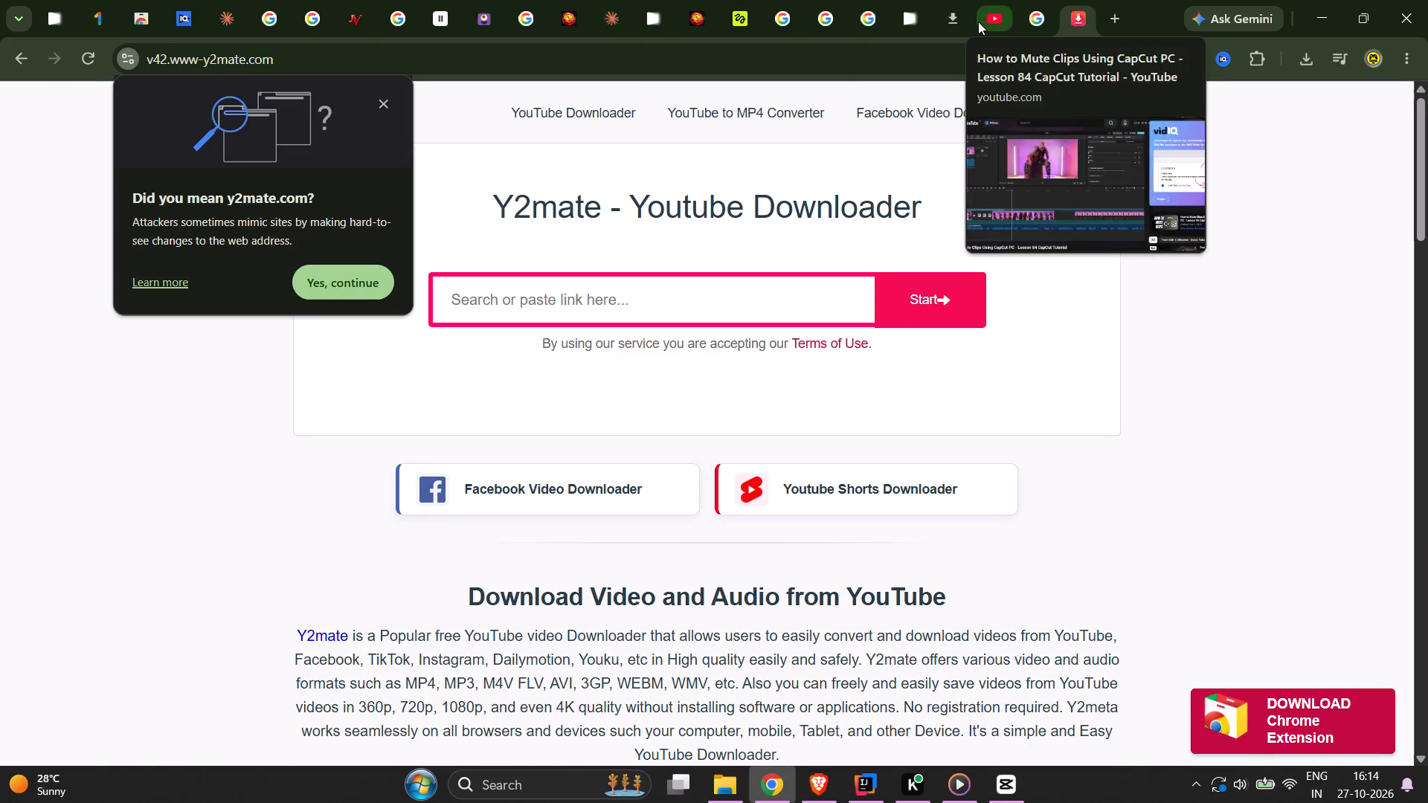
# Return to the Really Pretty Background Music (perfect for voiceover) preview and open the video on YouTube itself.
pyautogui.click(978, 22)
pyautogui.click(1031, 12)
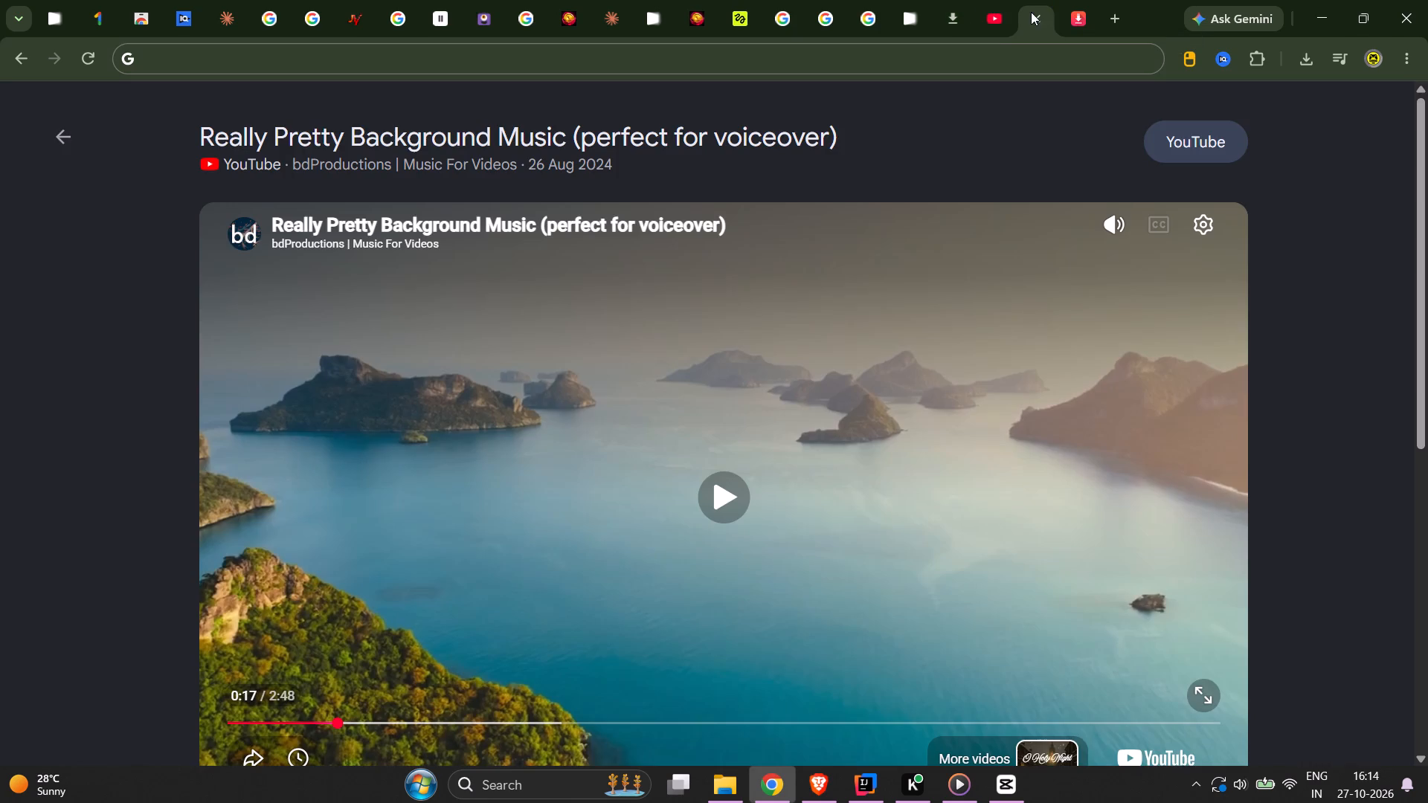
pyautogui.scroll(-1, 1200, 776)
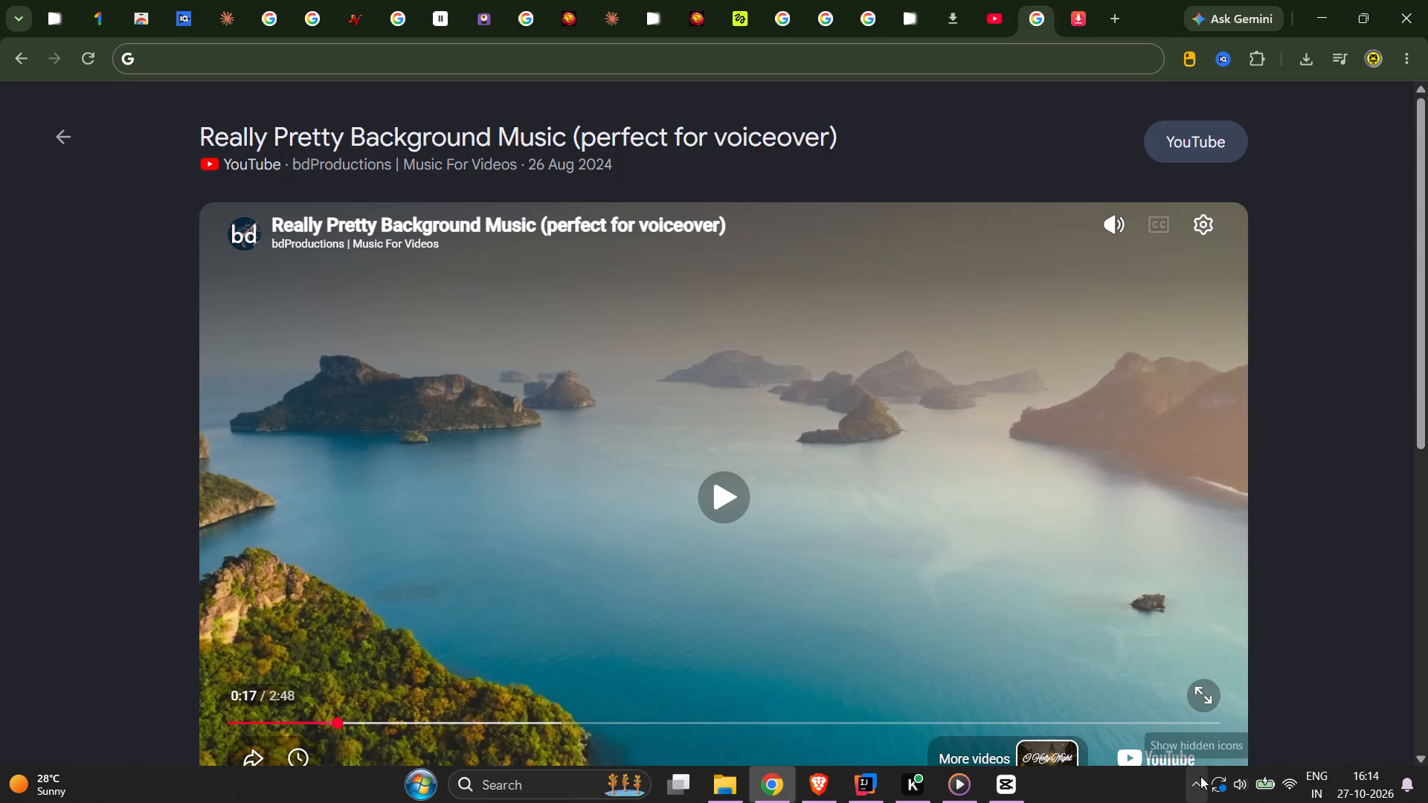
pyautogui.click(1191, 758)
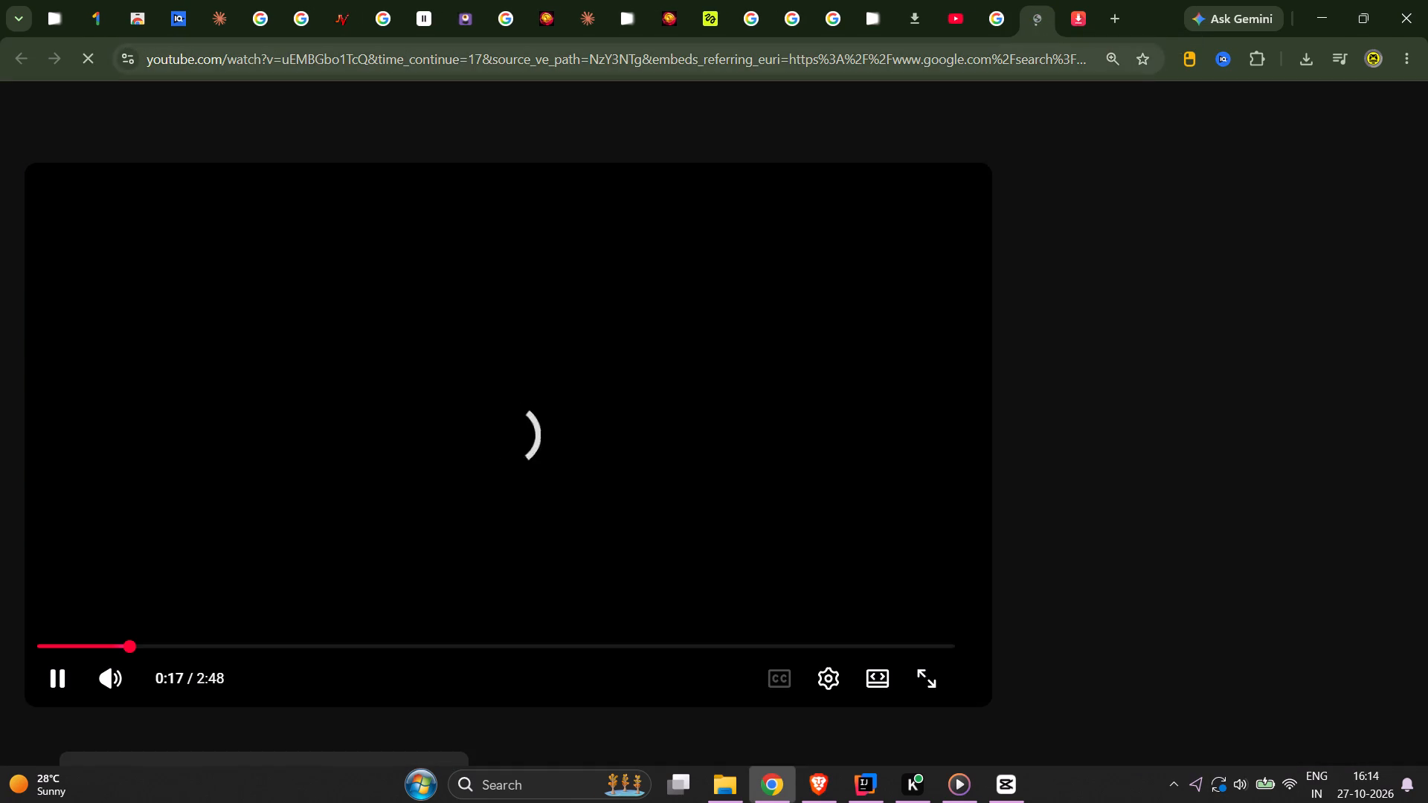
pyautogui.scroll(-1, 826, 692)
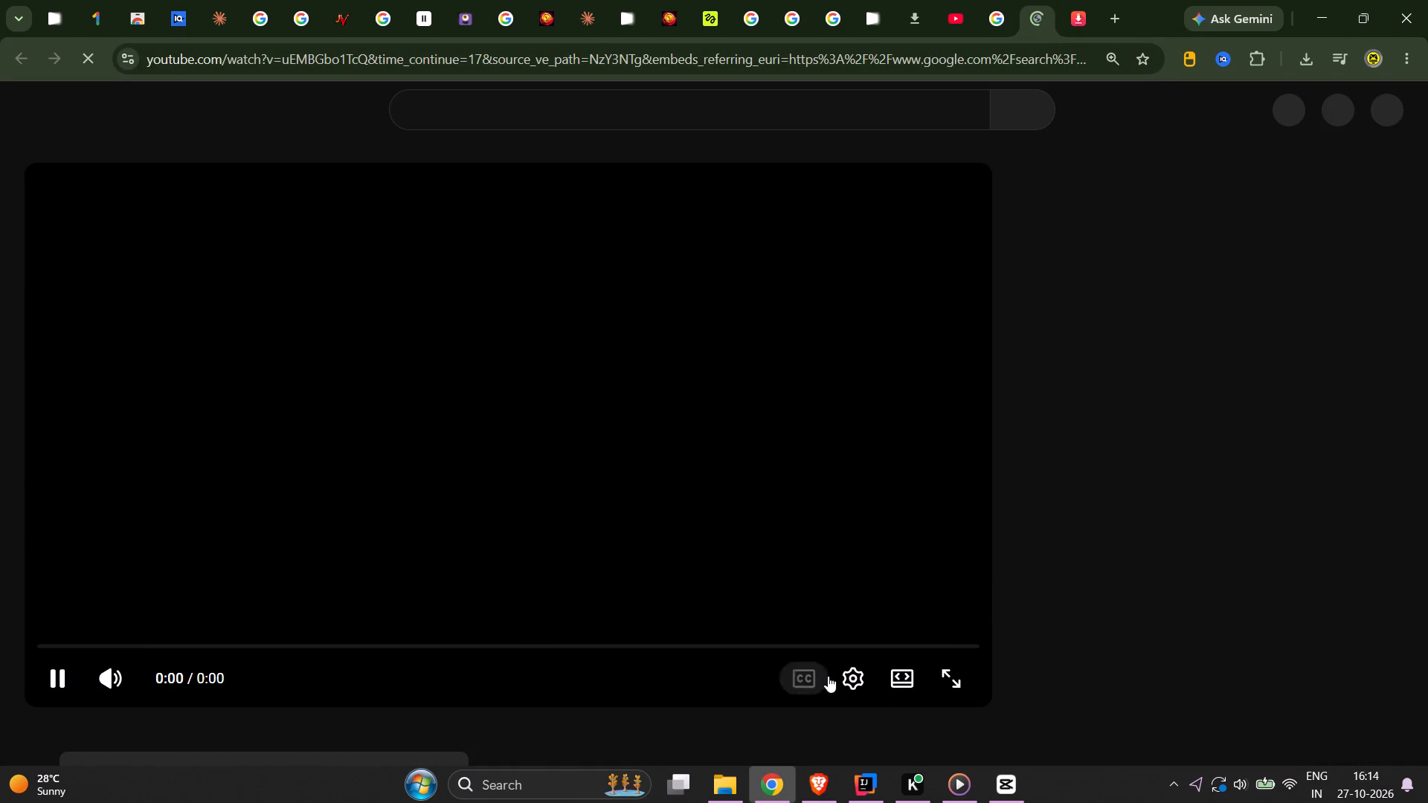